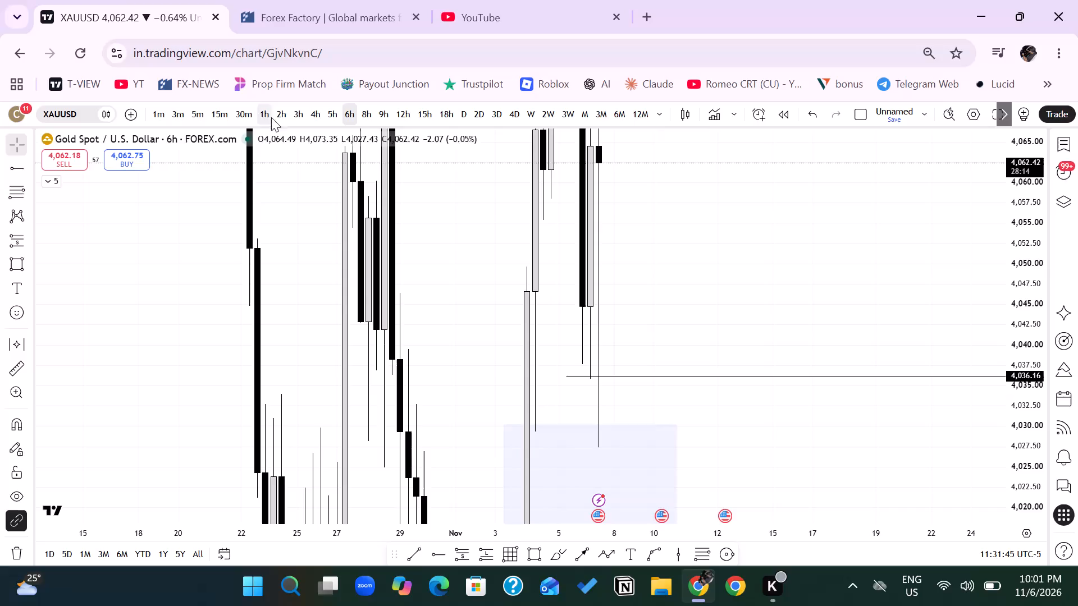
Examine the XAUUSD price action on the 12h, 1h, 30m and 15m timeframes.
click(408, 117)
click(258, 114)
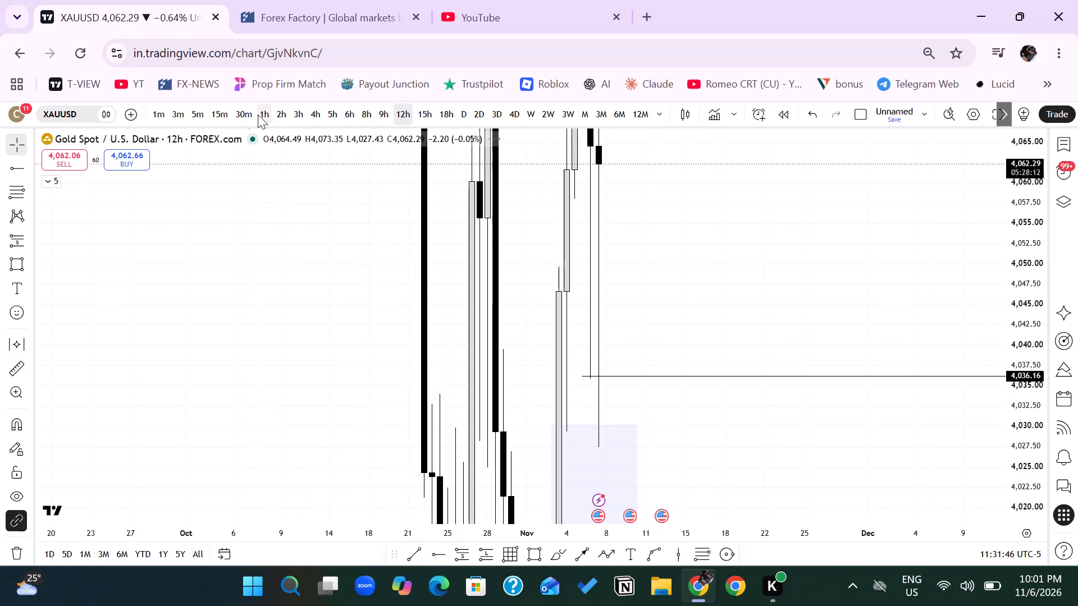
drag(1016, 232, 1020, 382)
drag(652, 196, 654, 211)
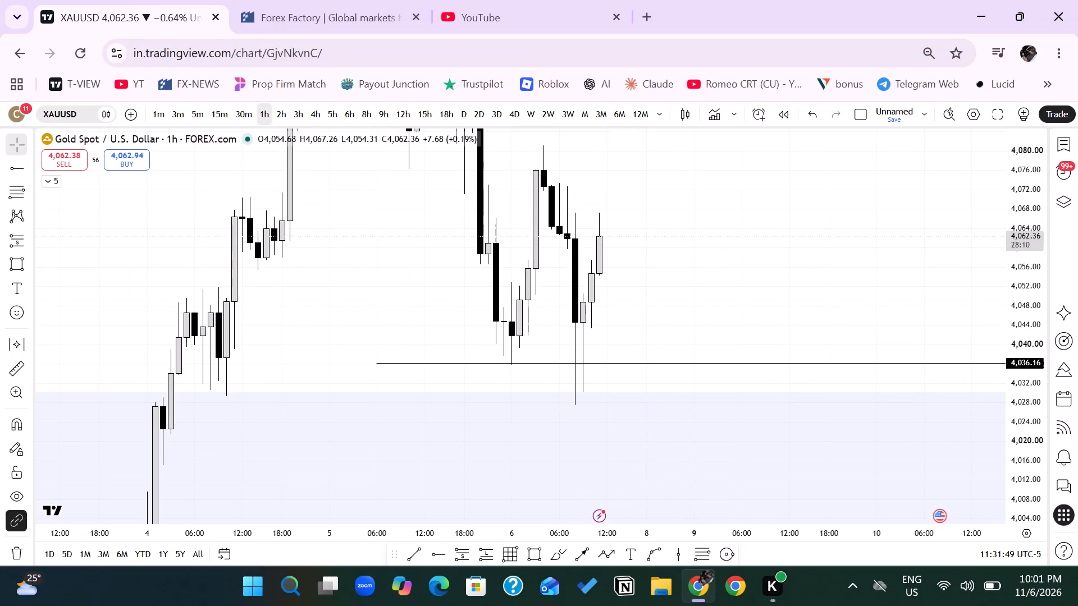
drag(742, 195, 717, 224)
click(243, 120)
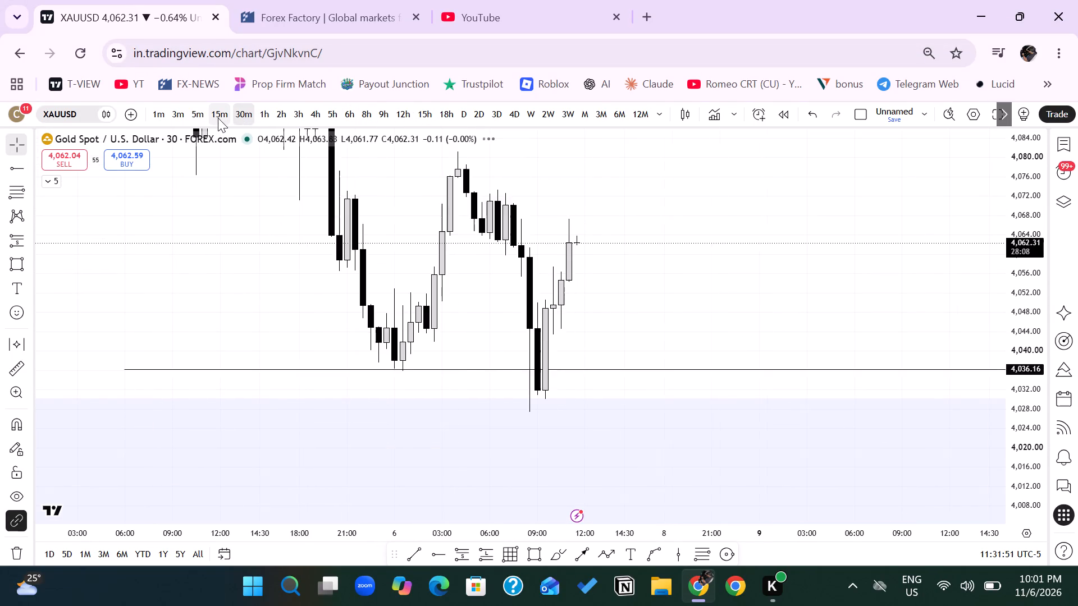
click(218, 117)
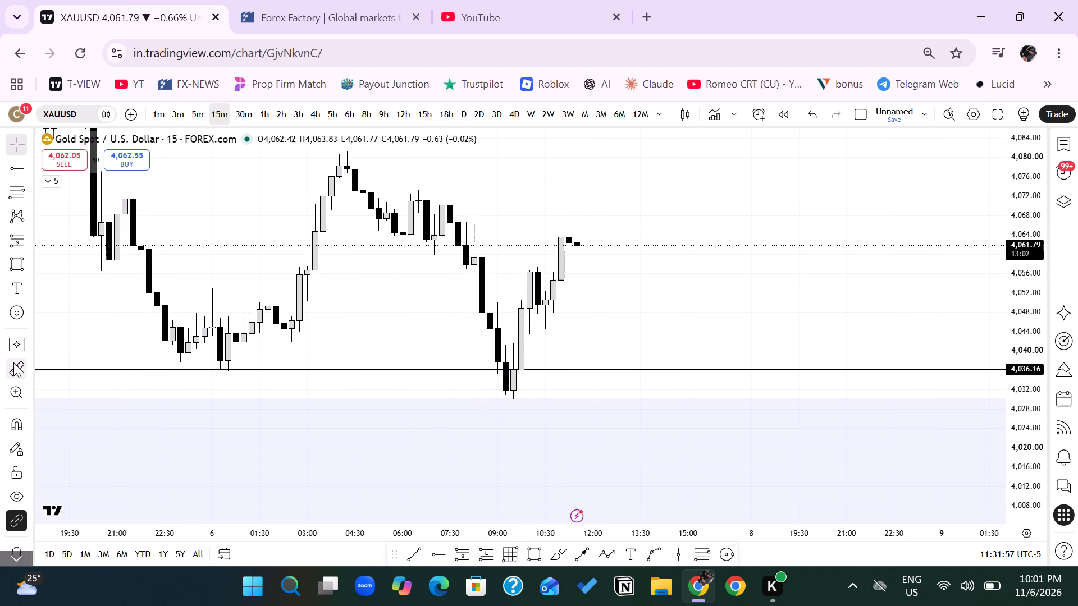
Measure the price range of the latest upward move on the XAUUSD 15m chart.
click(13, 362)
click(547, 310)
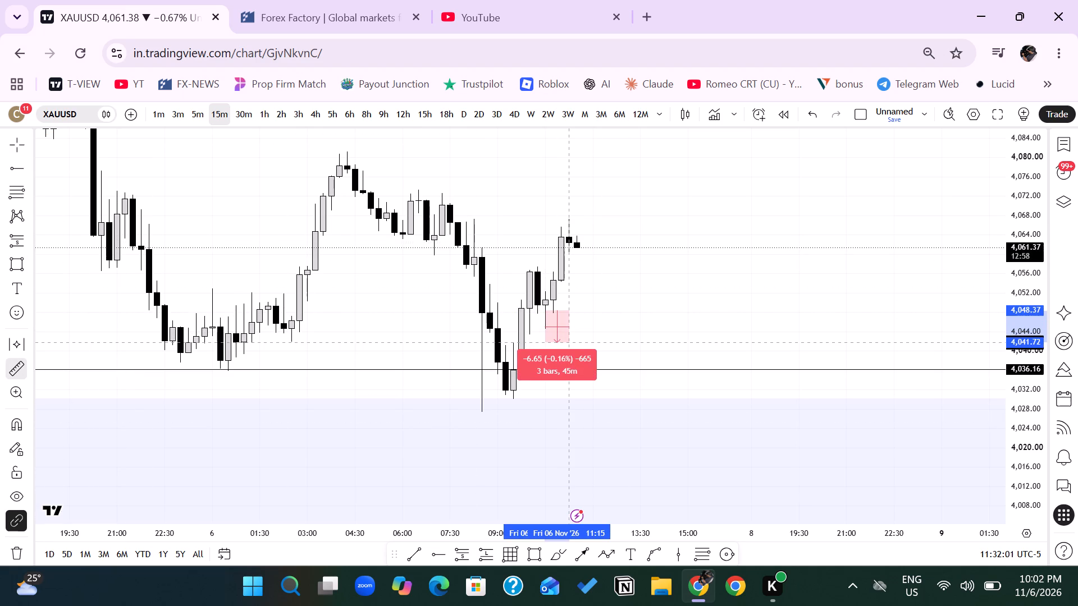
click(588, 233)
click(705, 237)
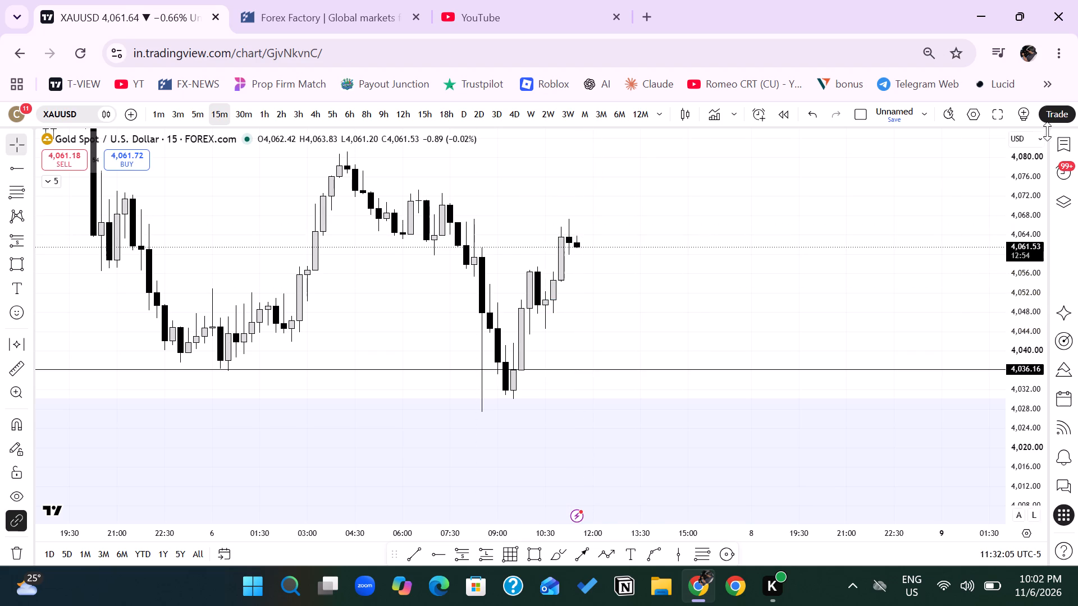
Show the watchlist, switch it to the INDEX list and load the US30 chart.
click(1063, 143)
click(926, 143)
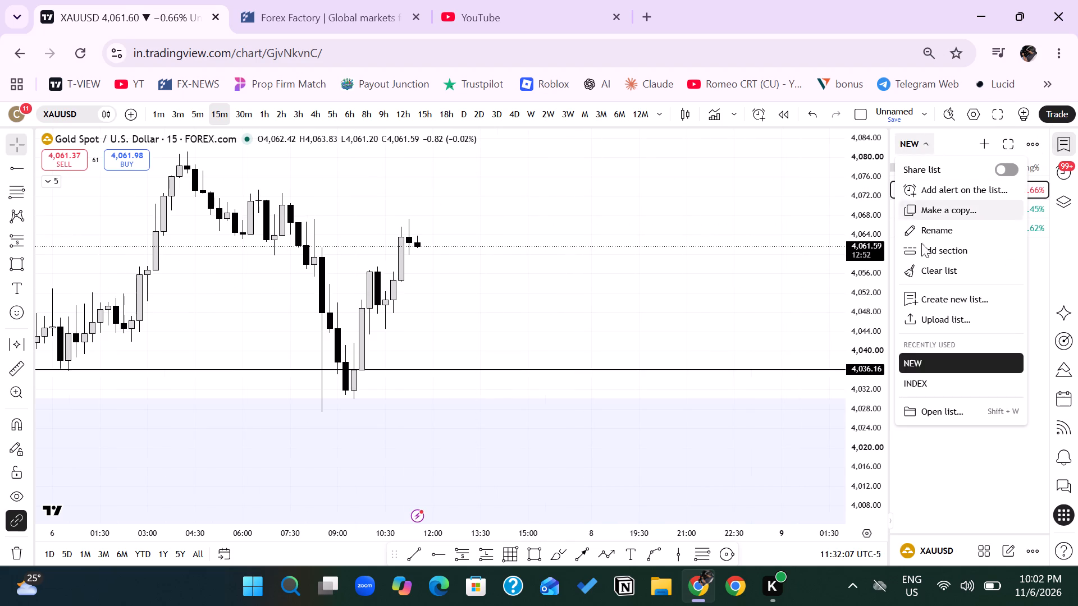
click(913, 377)
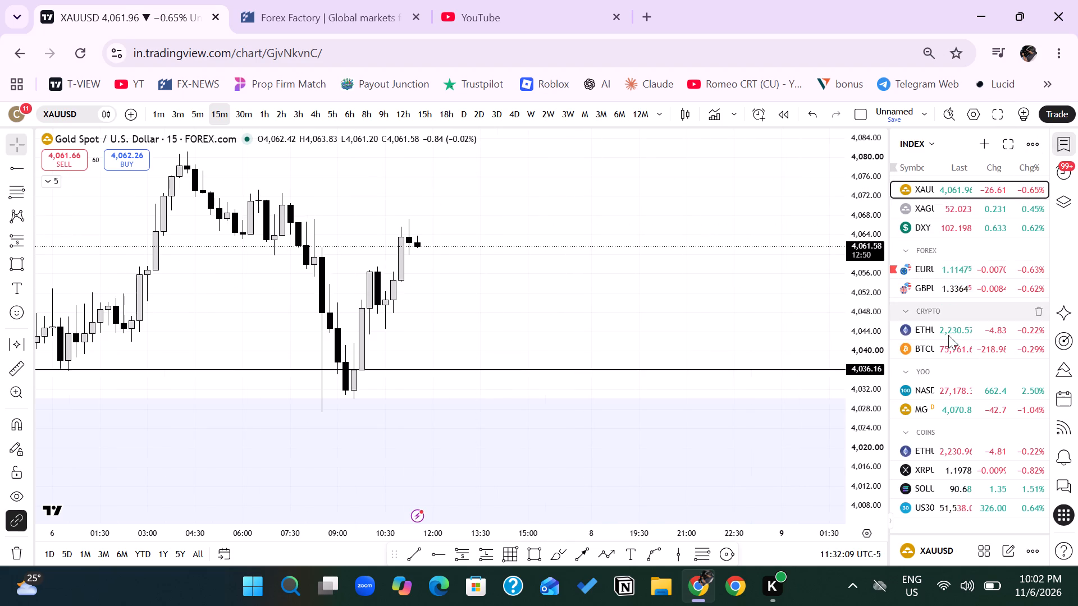
click(966, 511)
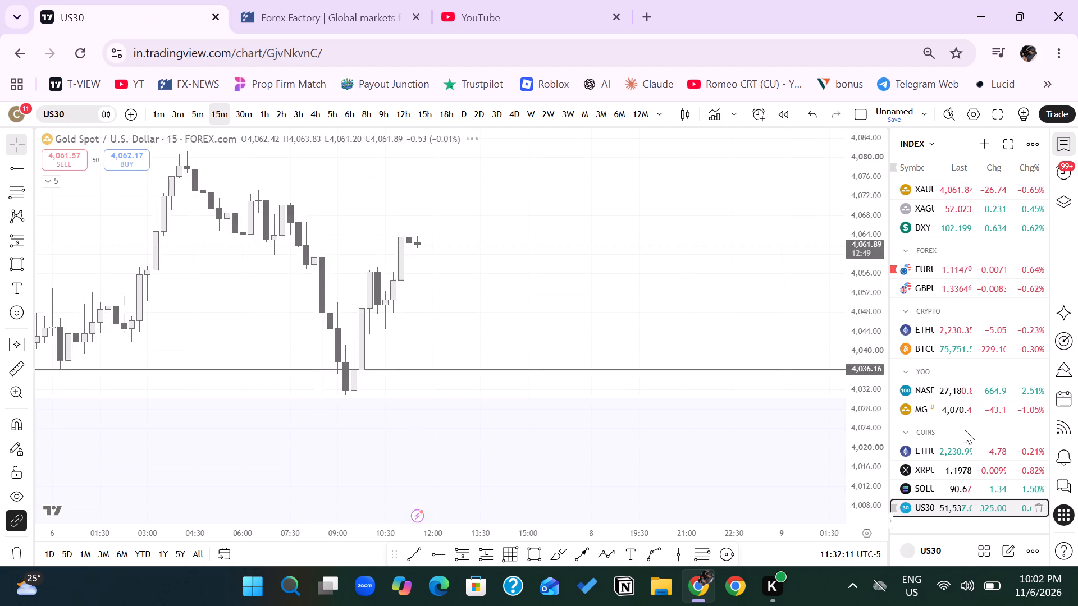
Examine the US30 price action on the 6h and 1h timeframes.
click(349, 111)
drag(869, 233, 873, 329)
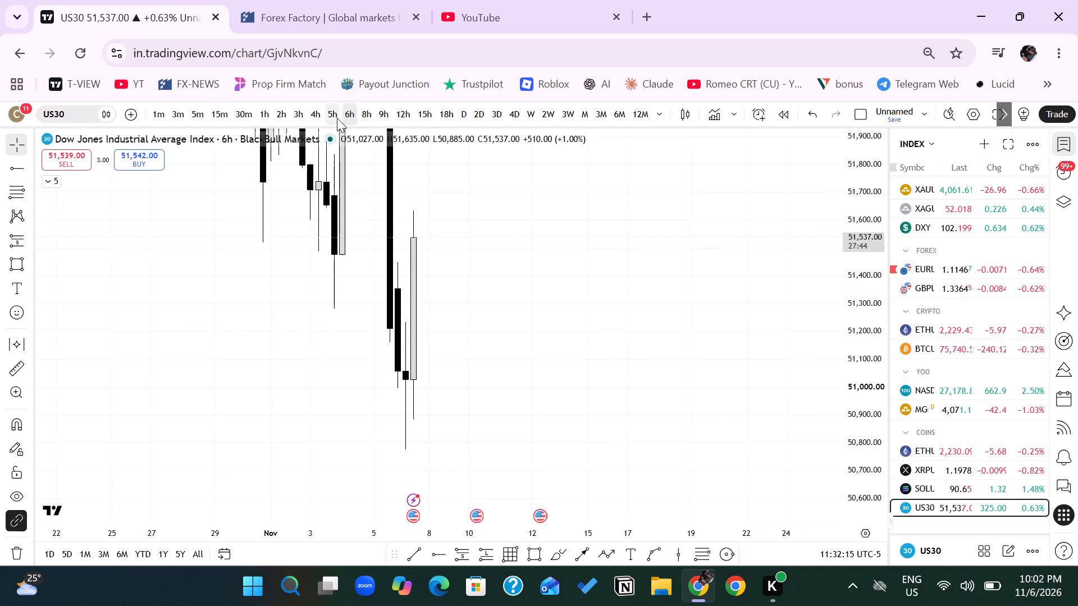
click(270, 117)
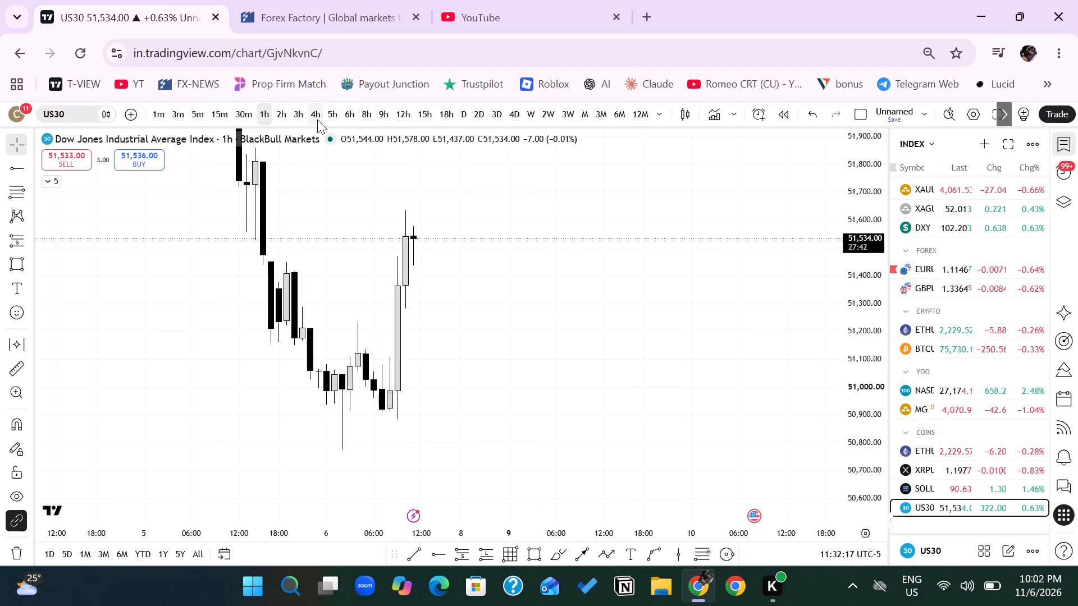
On the US30 4h chart, draw a horizontal ray from the previous candle's high at about 51,477.
click(317, 120)
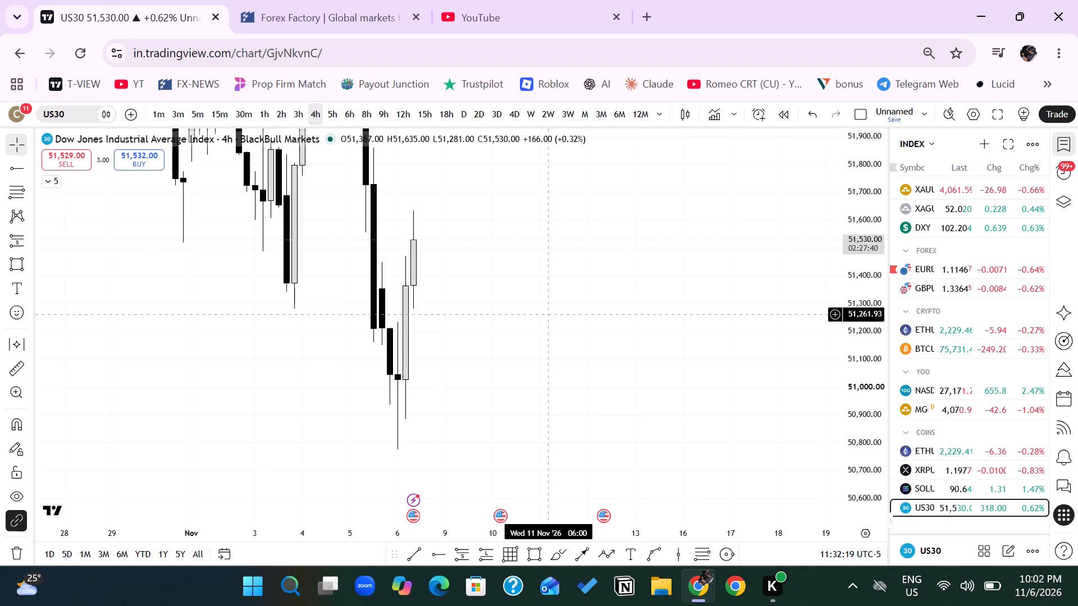
click(556, 317)
click(436, 553)
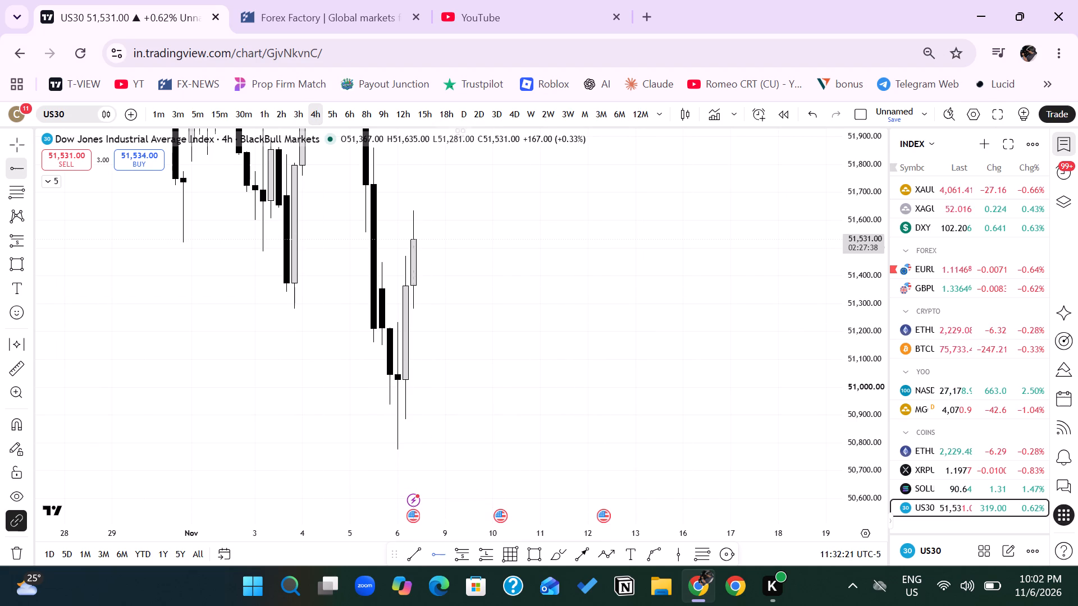
click(406, 258)
click(538, 215)
drag(539, 220, 542, 232)
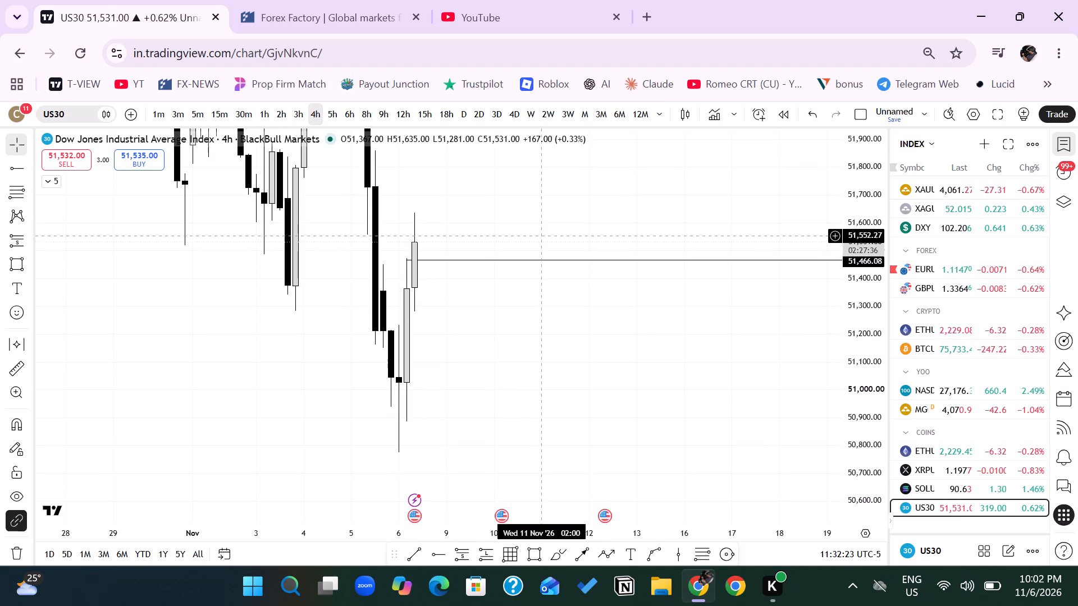
click(517, 263)
click(515, 260)
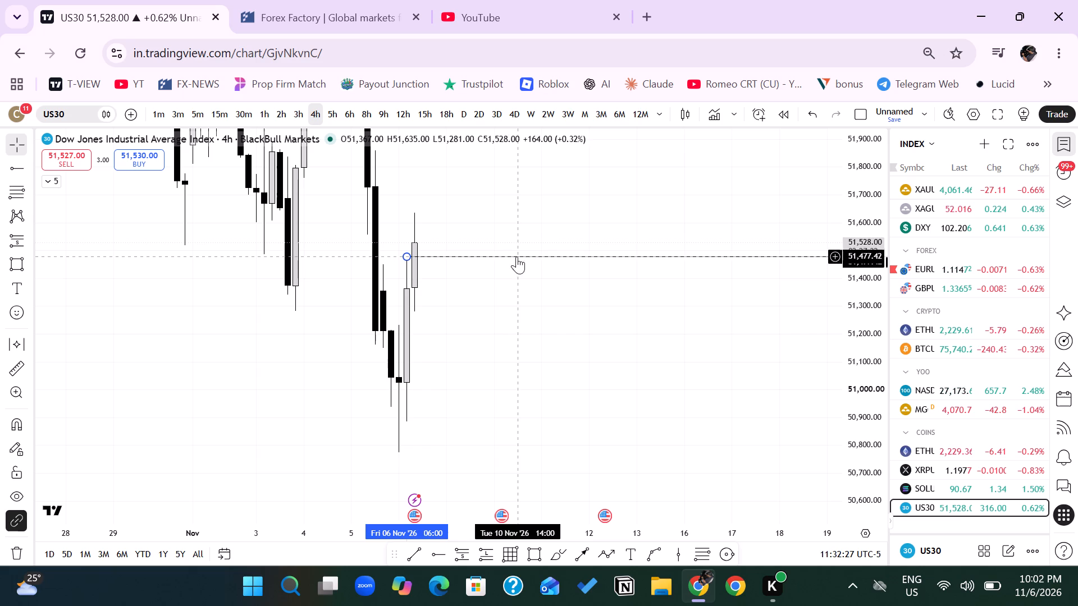
click(550, 226)
Examine the US30 1m price action around the horizontal ray, back to the morning rally.
click(154, 116)
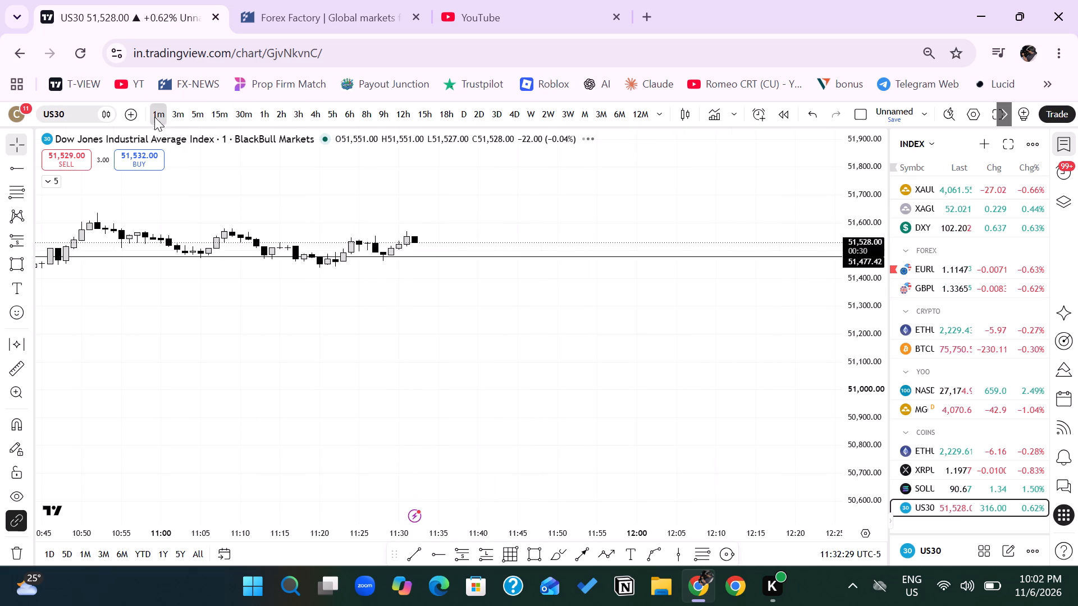
scroll(389, 343, down, 11)
drag(882, 383, 890, 198)
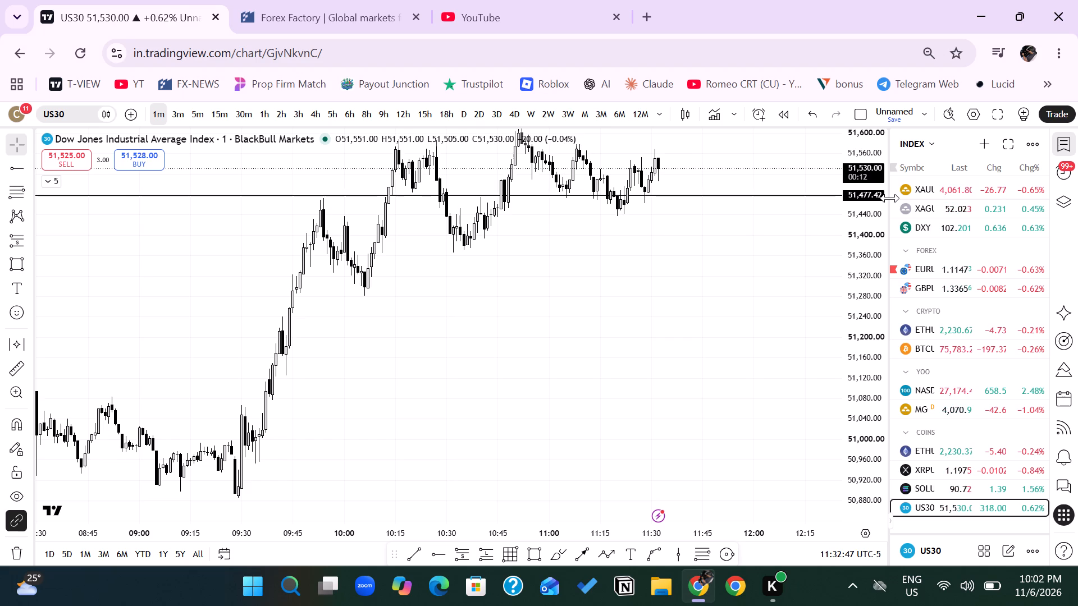
click(616, 362)
drag(616, 362, 662, 462)
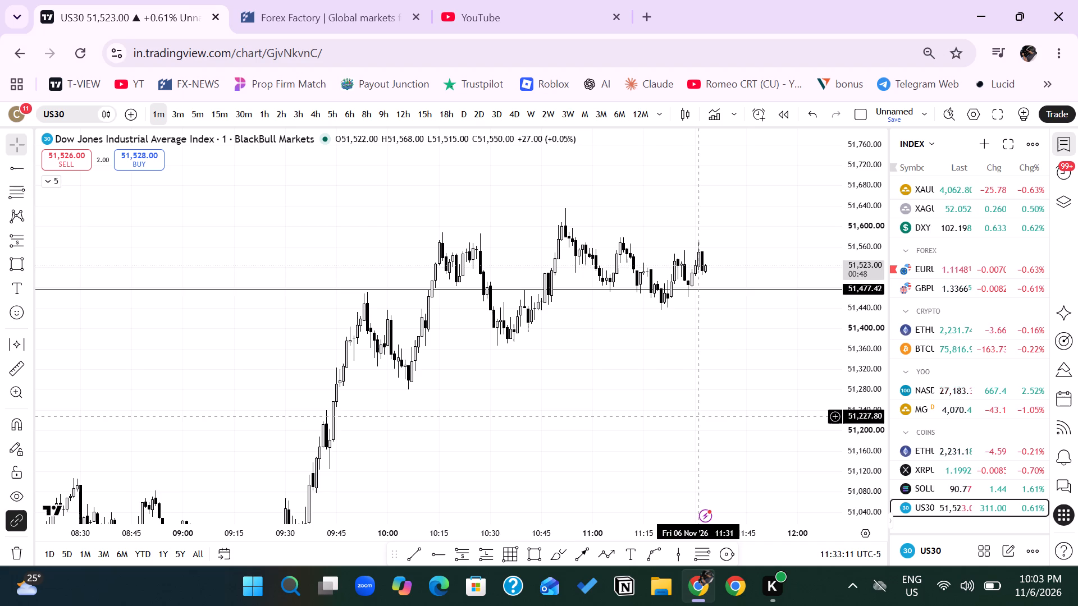
Compare the US30 price structure around the ray on the higher timeframes, including 4h, 12h, 8h and 9h, ending on 4h.
click(323, 116)
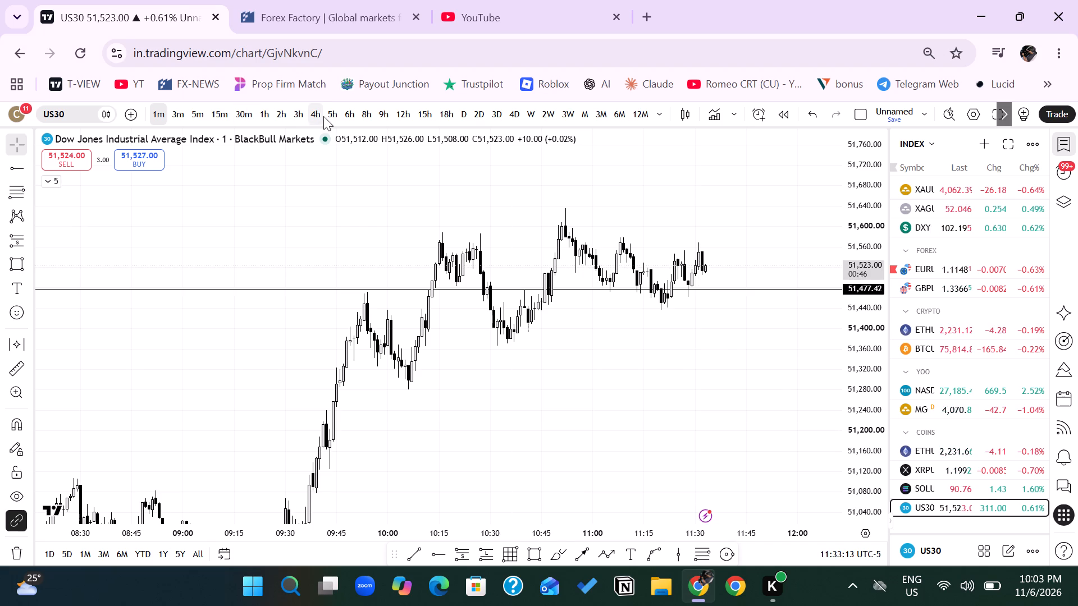
drag(866, 261, 829, 518)
scroll(738, 460, up, 3)
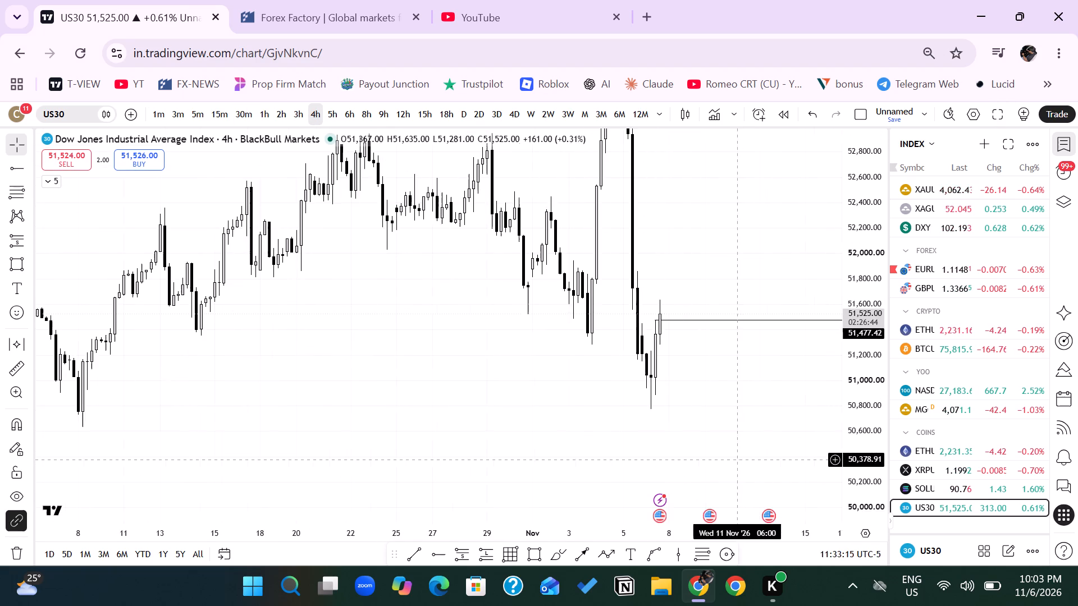
click(335, 113)
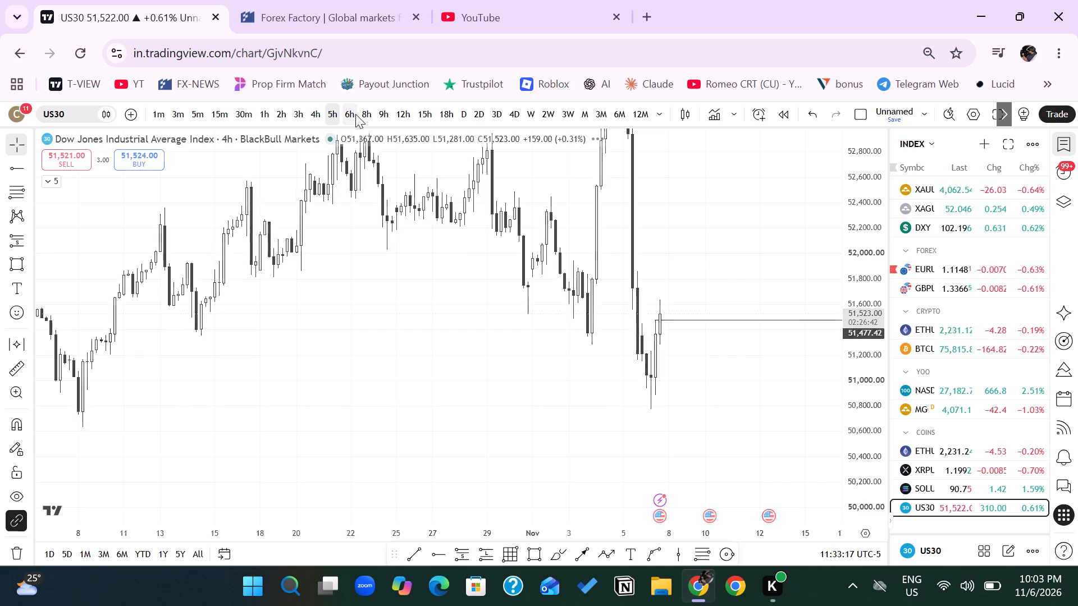
click(364, 114)
click(392, 113)
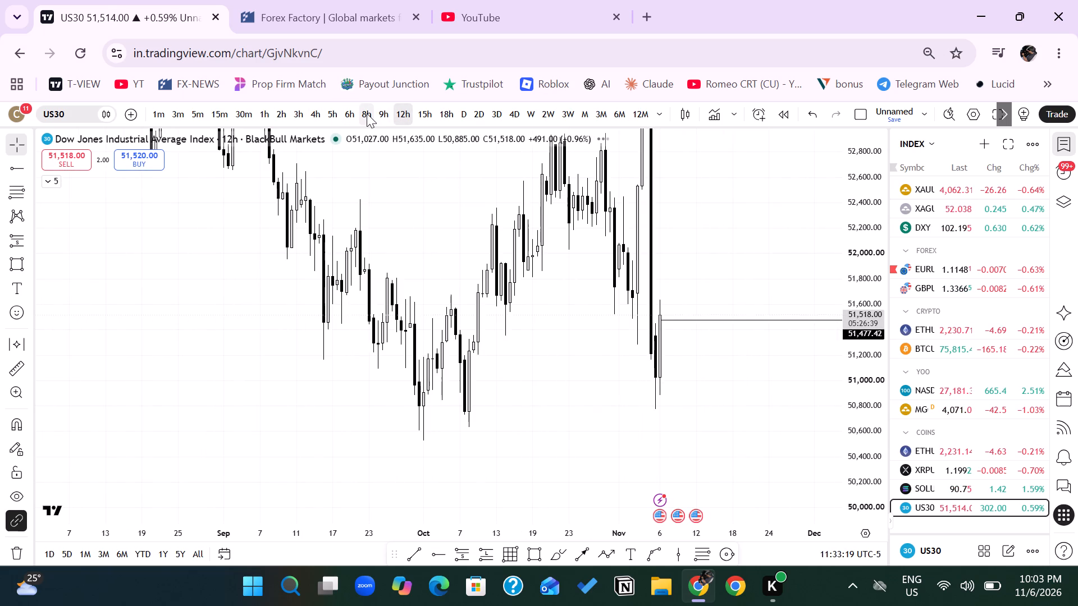
click(367, 113)
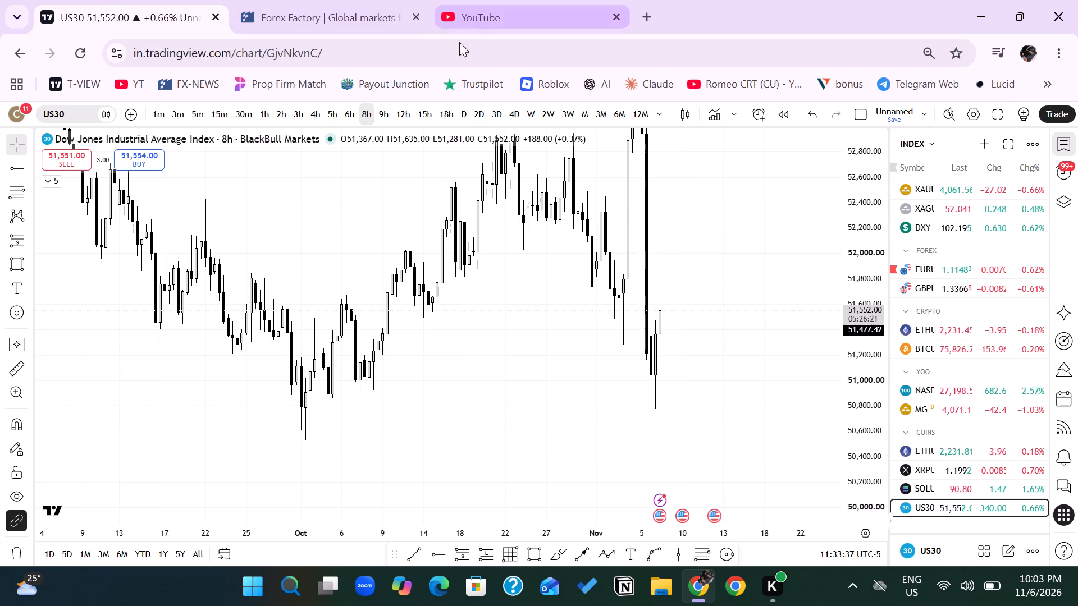
click(586, 358)
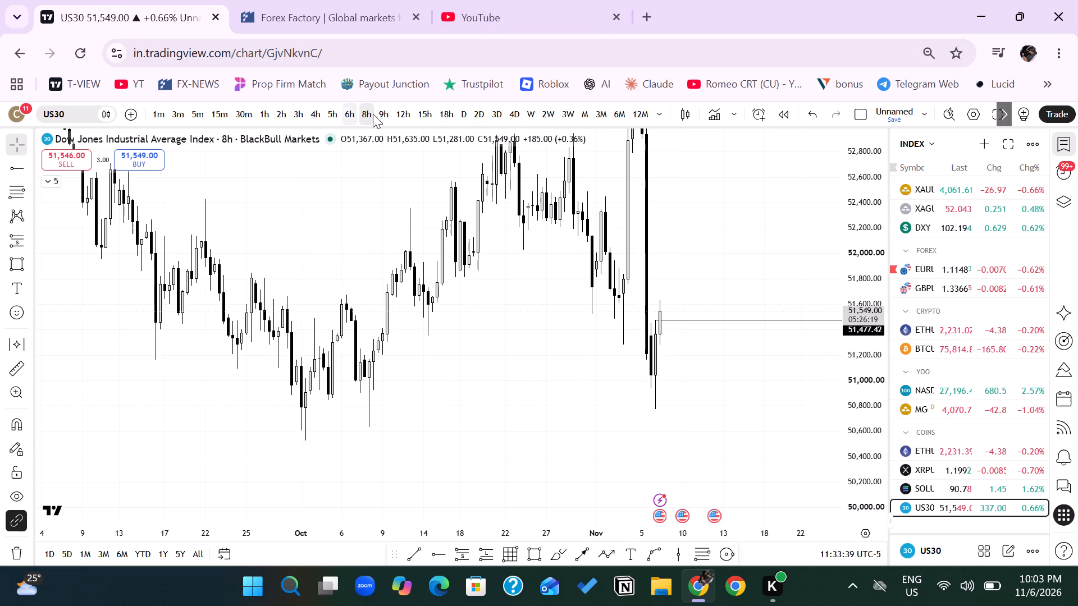
click(378, 111)
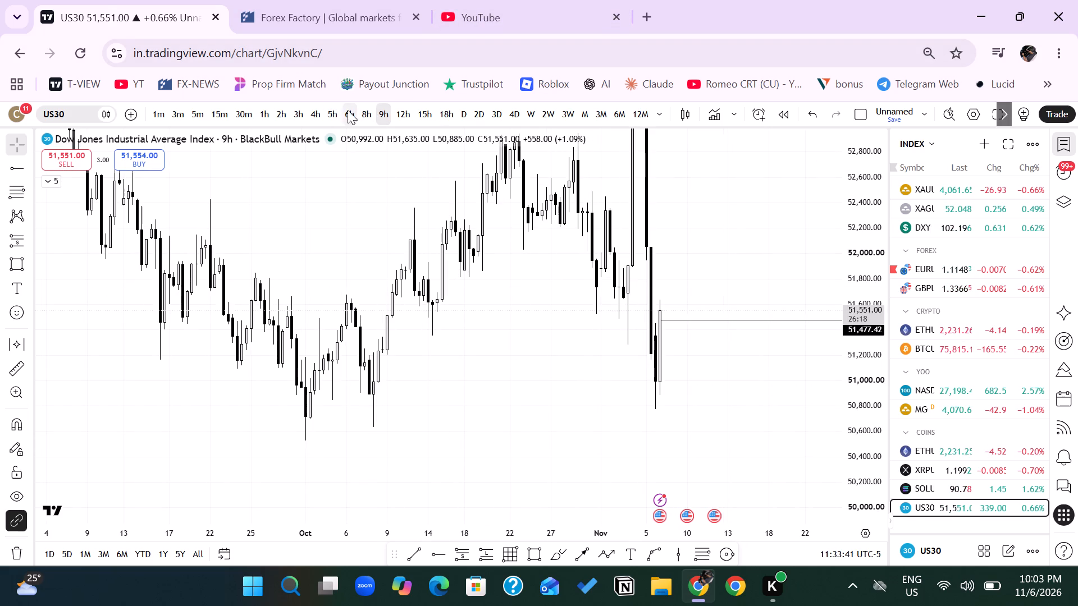
click(313, 117)
scroll(424, 341, up, 7)
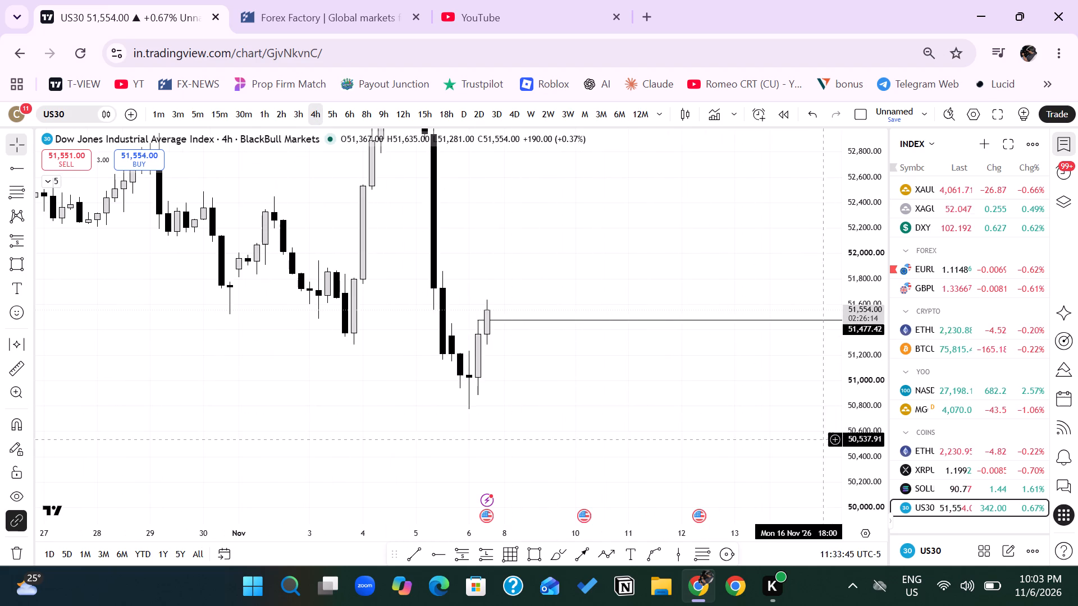
drag(853, 429, 876, 174)
drag(663, 172, 710, 306)
On the US30 1m chart, draw a rectangle zone from about 51,605 down to 51,537, spanning 10:48 to 11:42.
click(160, 117)
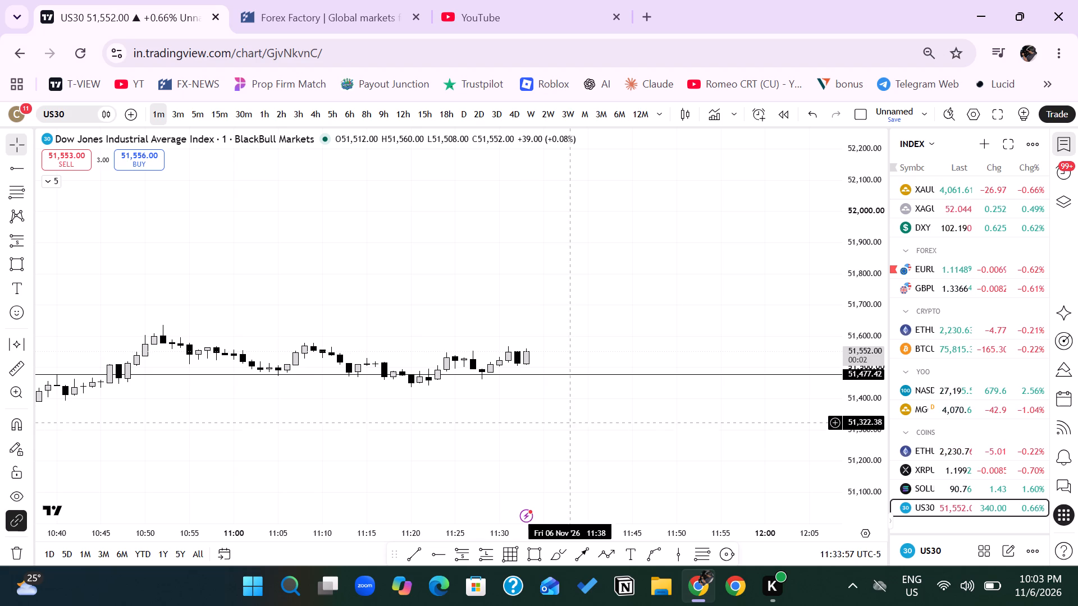
drag(869, 464, 871, 241)
drag(658, 363, 796, 186)
scroll(795, 205, down, 2)
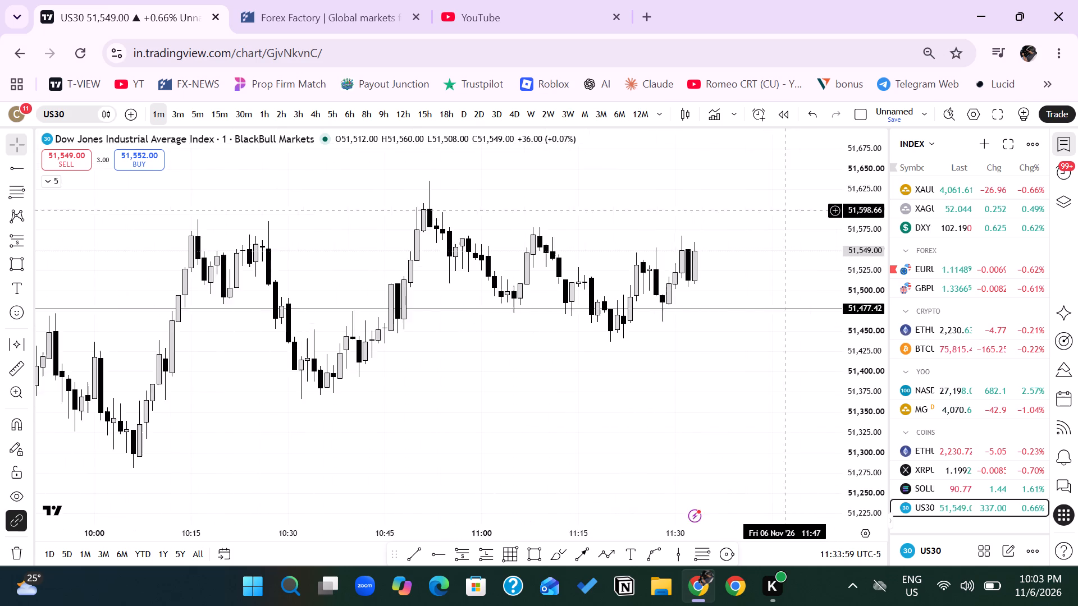
scroll(776, 213, down, 2)
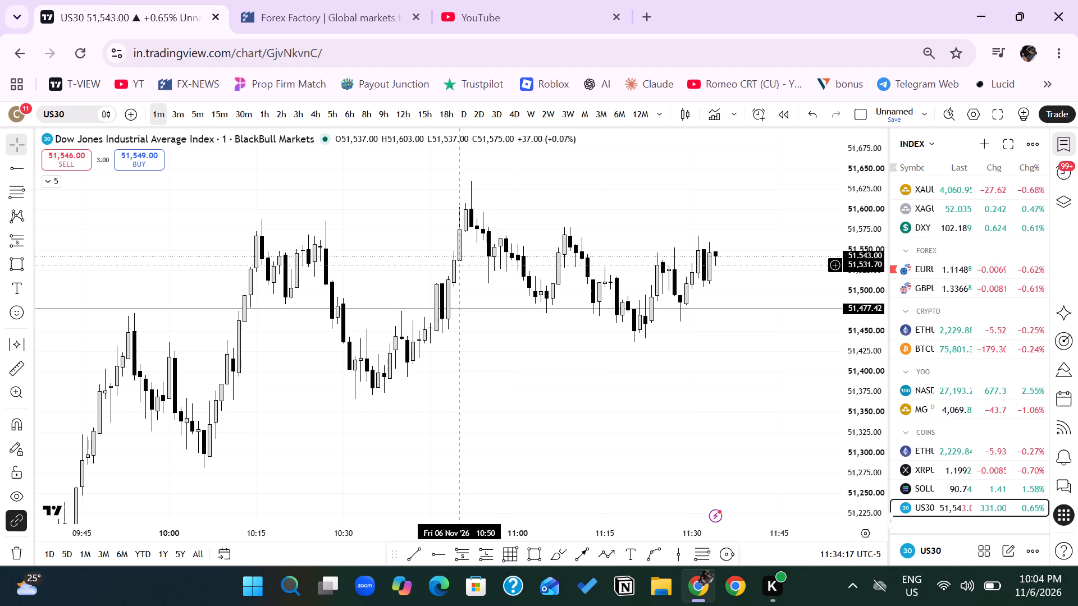
click(538, 557)
click(447, 205)
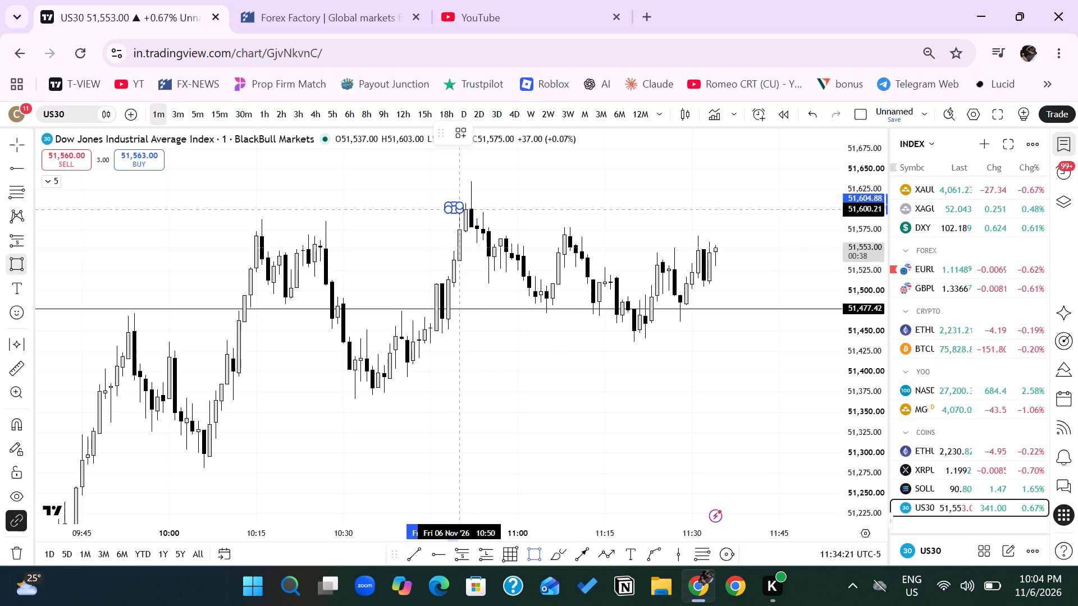
click(764, 260)
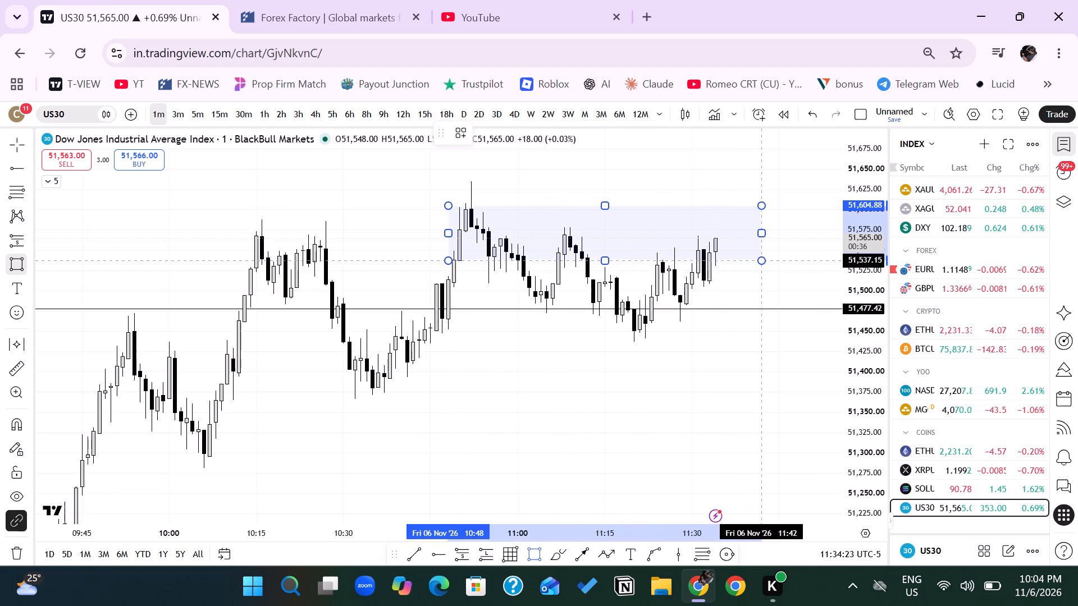
click(823, 247)
Load BTCUSD from the watchlist and examine it on the 6h, 5h, 4h and 1m timeframes.
click(931, 347)
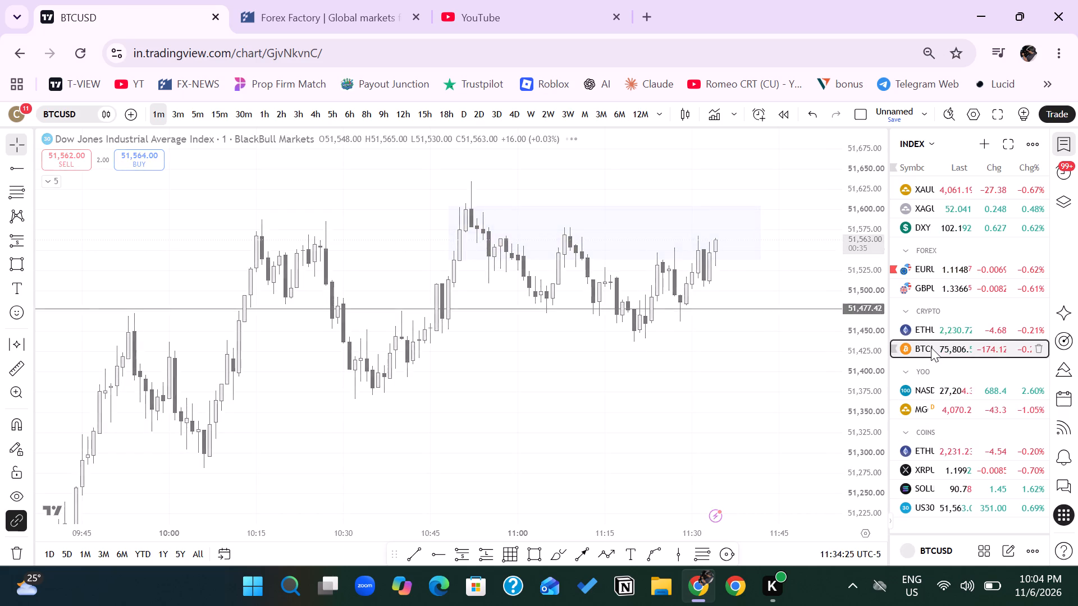
click(326, 113)
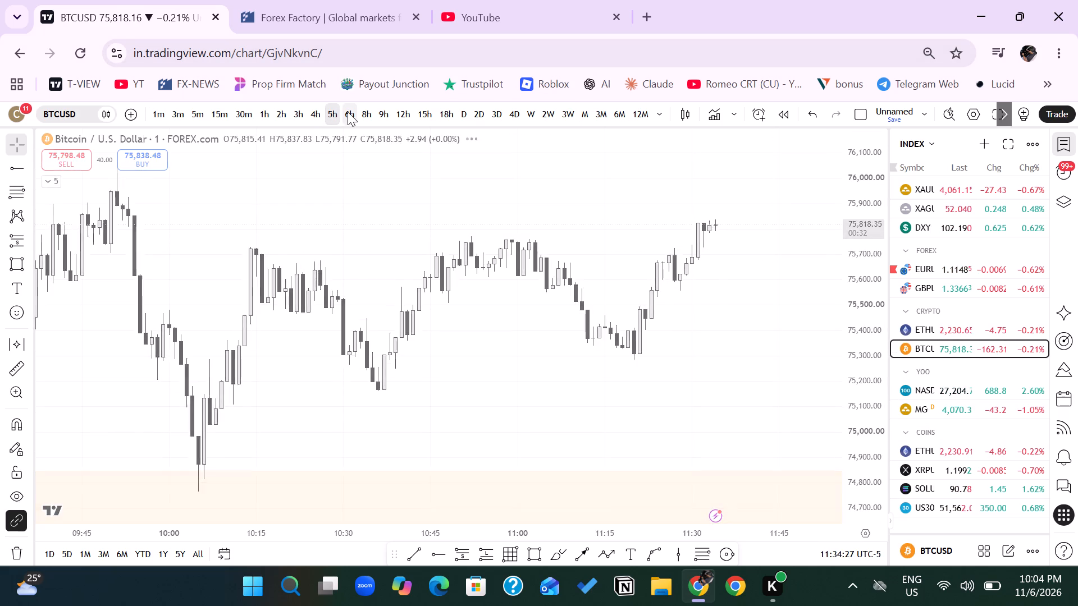
click(348, 112)
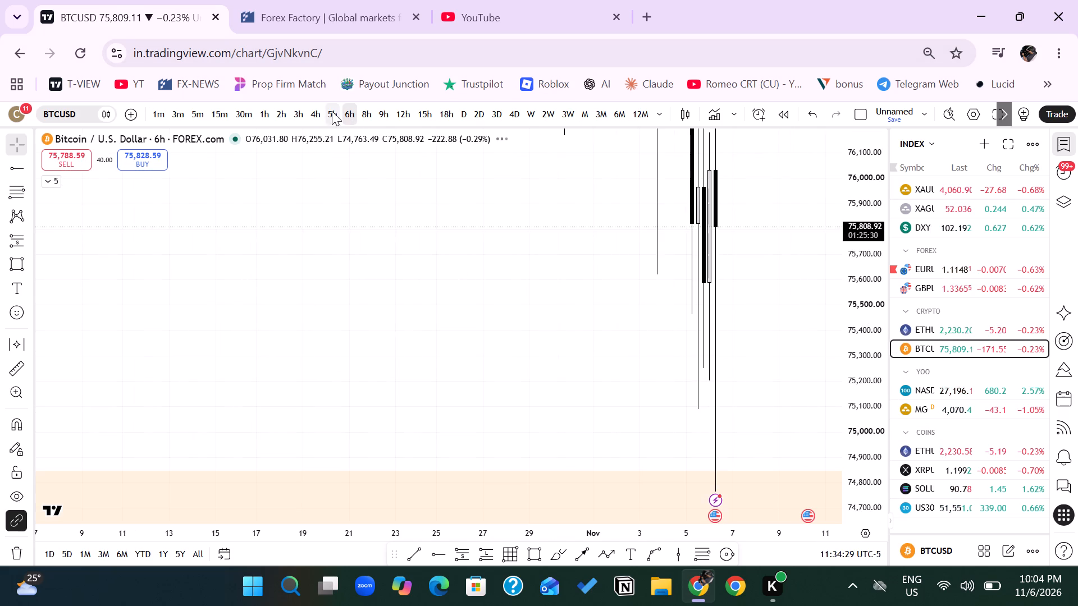
click(331, 111)
click(310, 112)
click(167, 114)
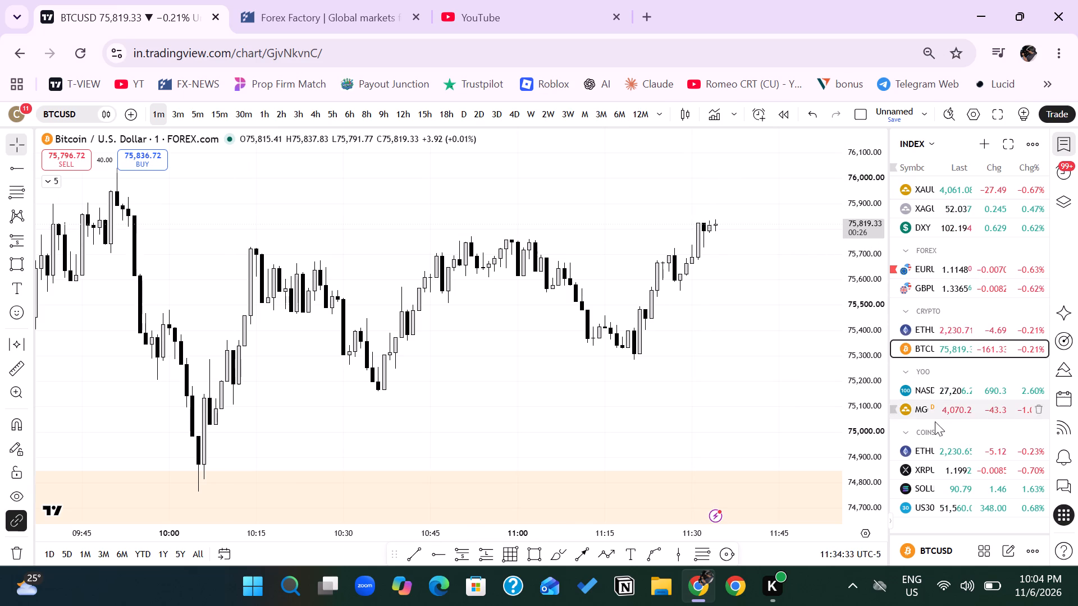
Check the NASDAQ 1m chart from the watchlist and return to the US30 chart.
click(930, 501)
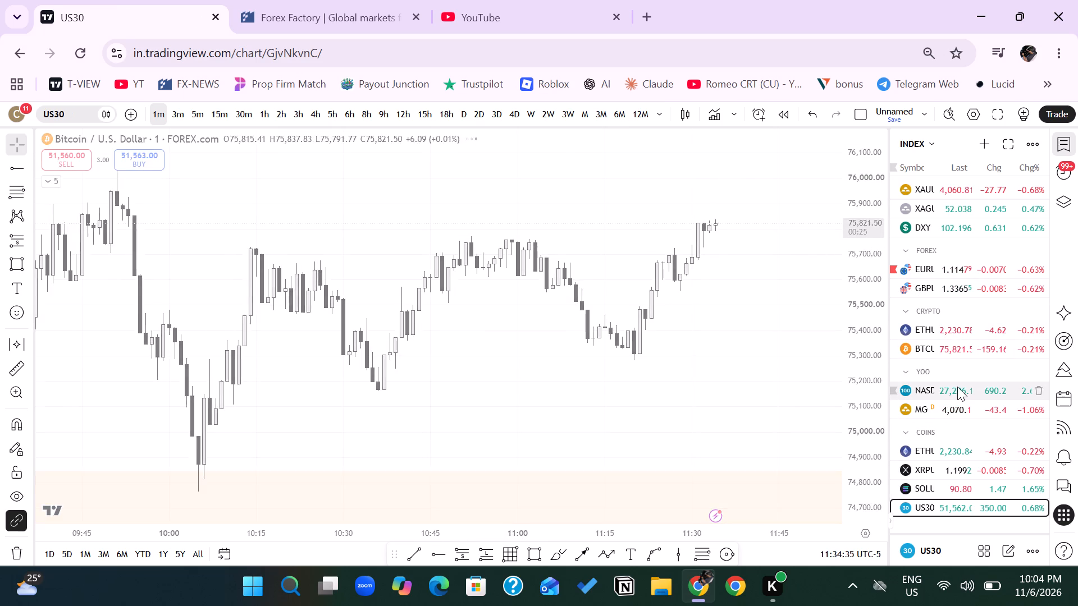
click(957, 387)
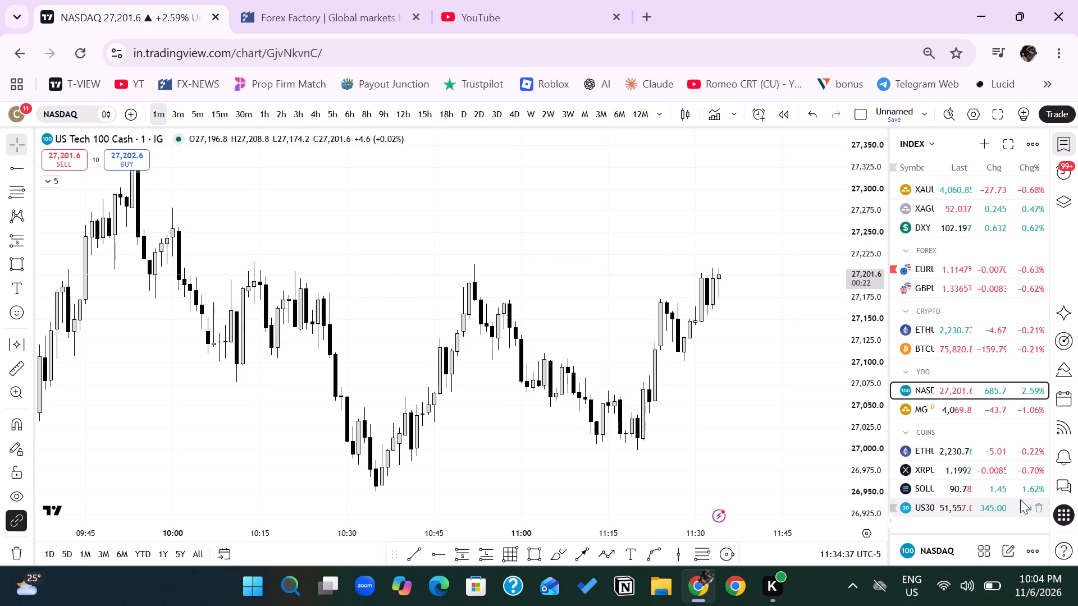
click(970, 511)
On the US30 1m chart, place a short position at 11:32 with entry 51,521.25, stop 51,636.27 and target 51,371.25.
click(1061, 156)
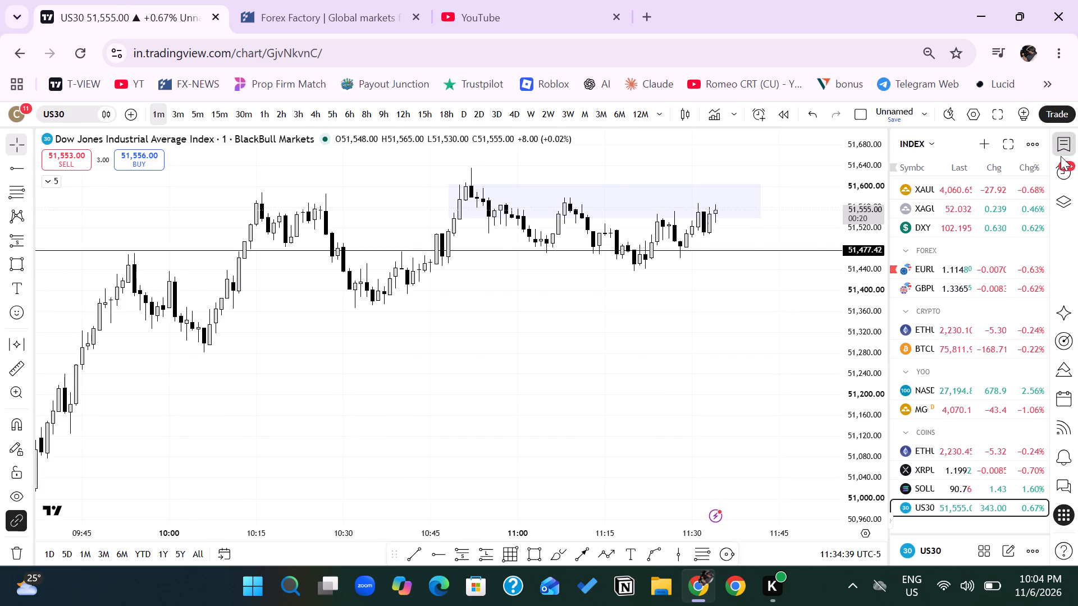
drag(1030, 408, 1034, 341)
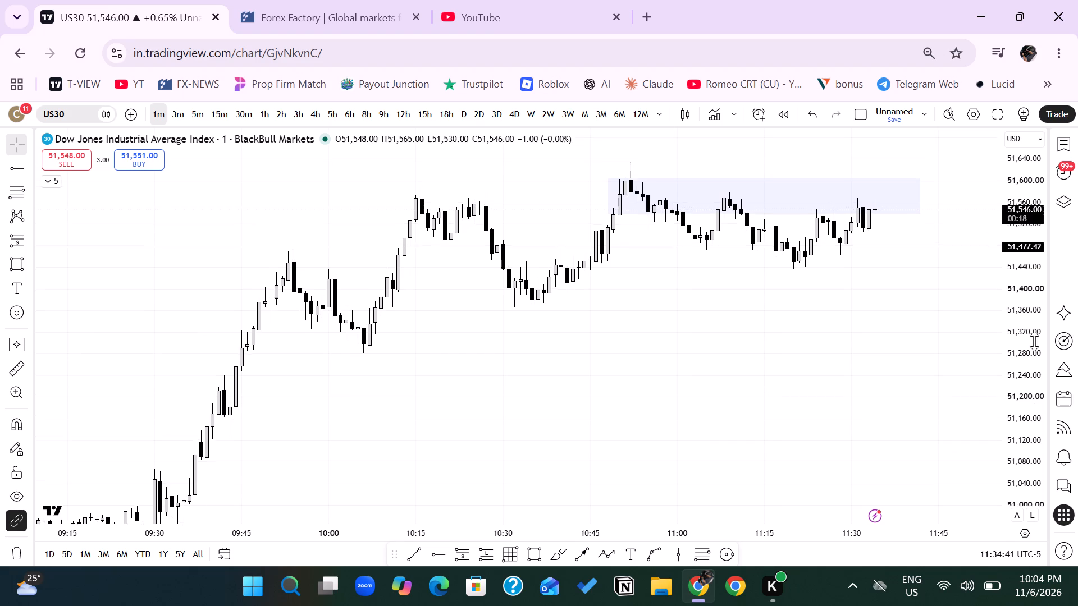
drag(1034, 341, 1033, 244)
drag(872, 306, 842, 521)
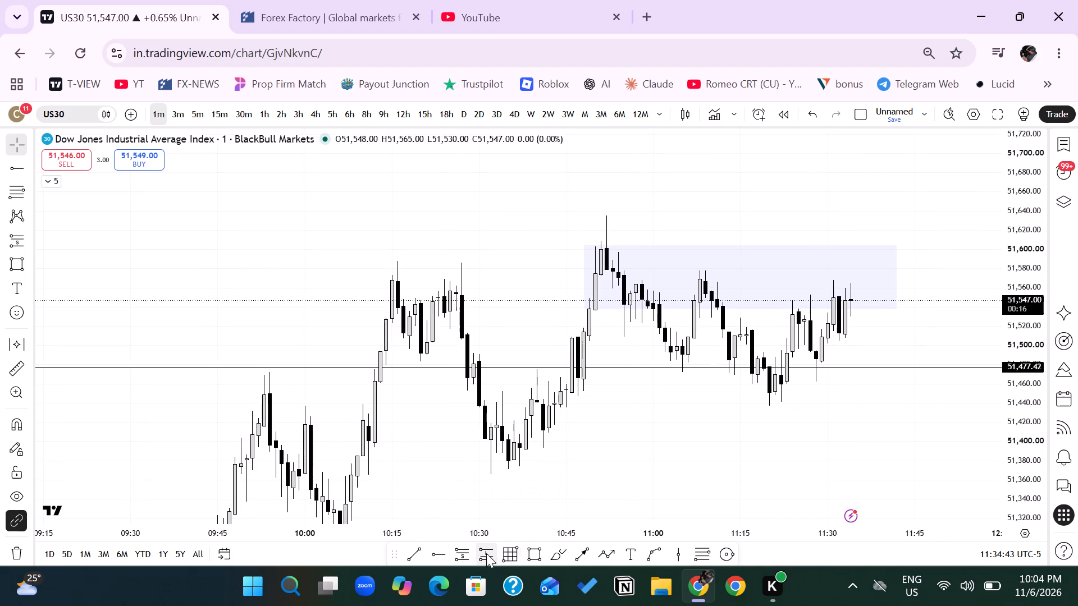
click(458, 556)
click(839, 325)
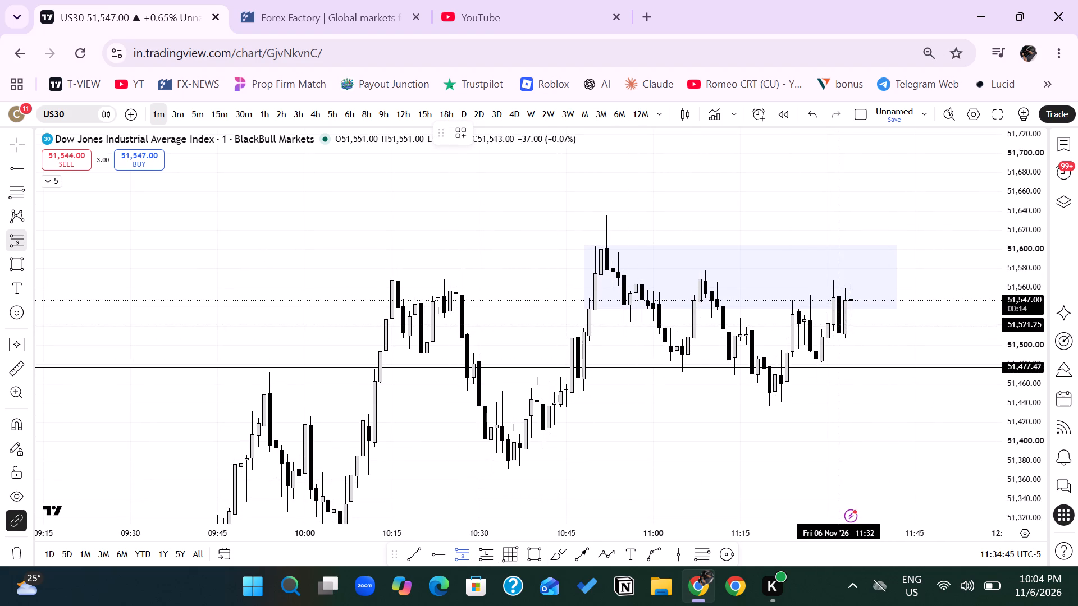
drag(838, 180, 838, 214)
click(584, 183)
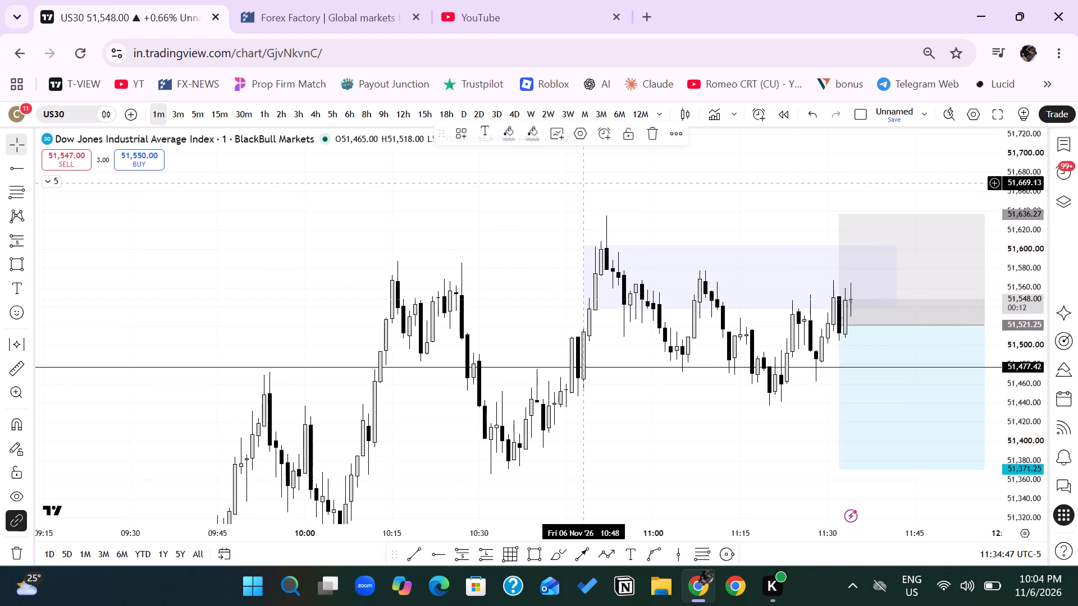
On the US30 4h chart, draw a horizontal ray at 50,888.60 from the low of the 6 Nov 06:00 candle.
drag(584, 188, 585, 125)
click(217, 117)
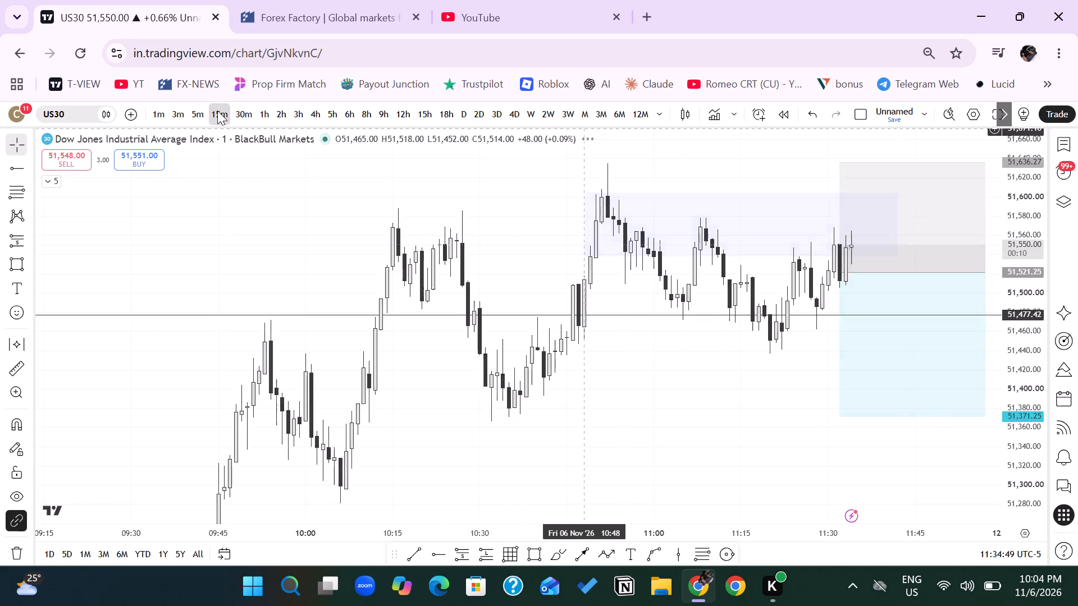
drag(1019, 223, 1033, 527)
drag(911, 484, 872, 452)
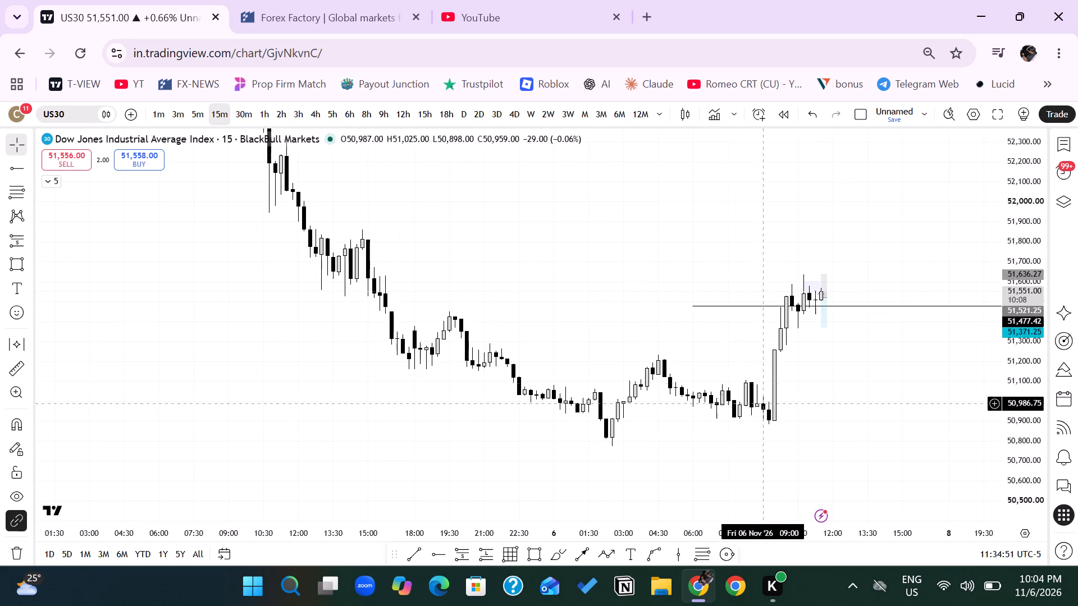
click(311, 116)
scroll(573, 427, up, 5)
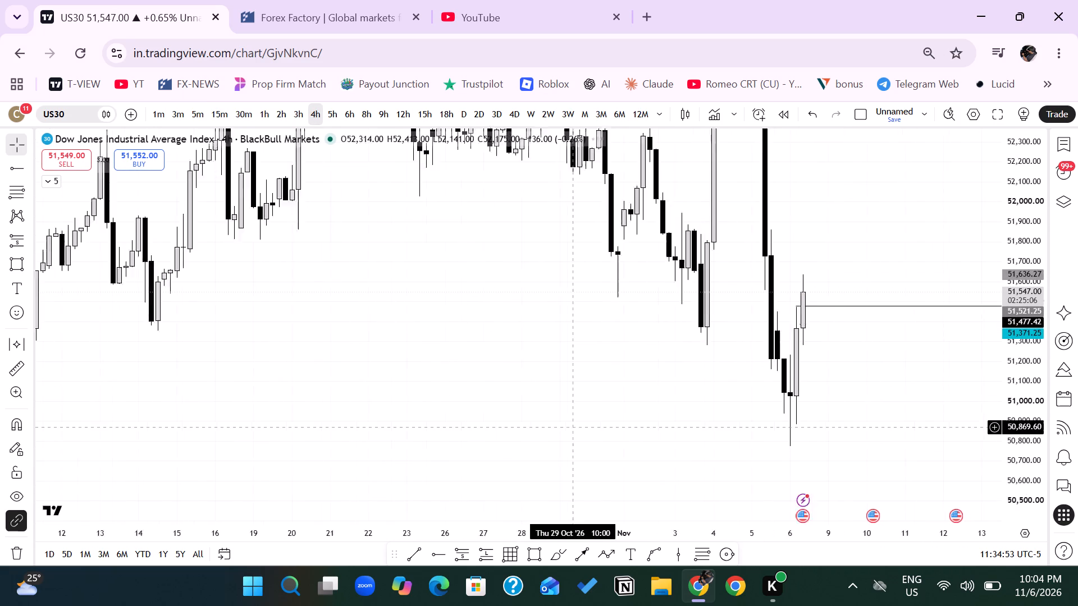
click(433, 552)
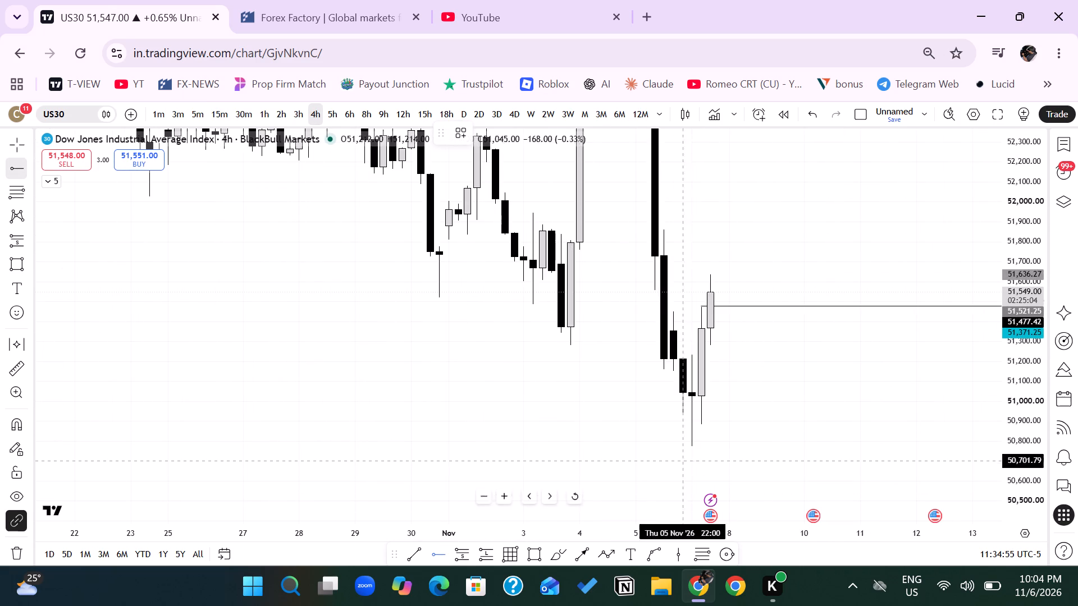
click(700, 423)
click(793, 411)
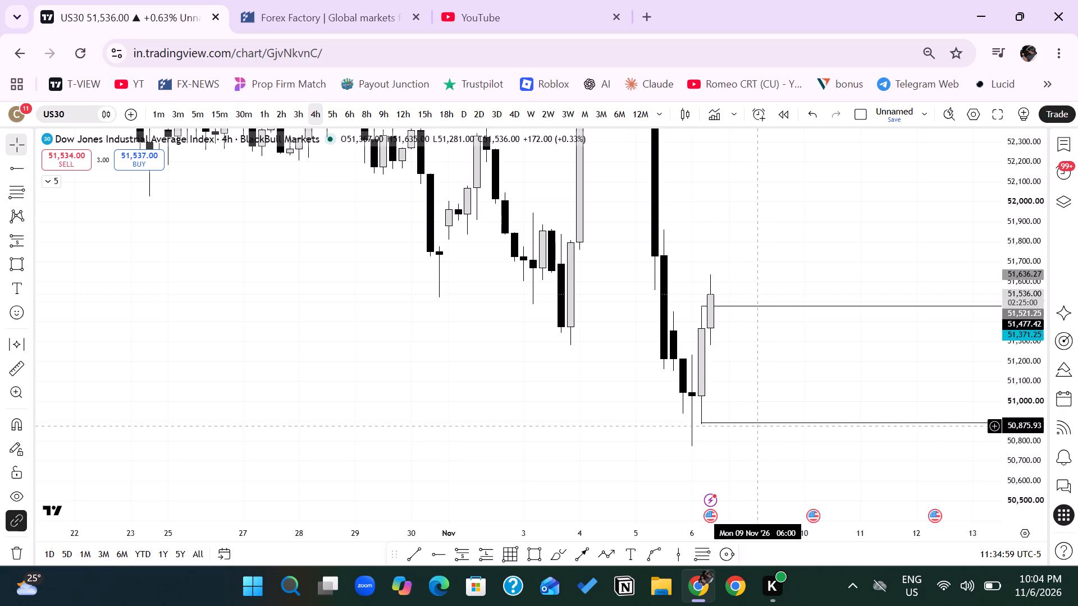
click(759, 426)
click(759, 425)
click(795, 406)
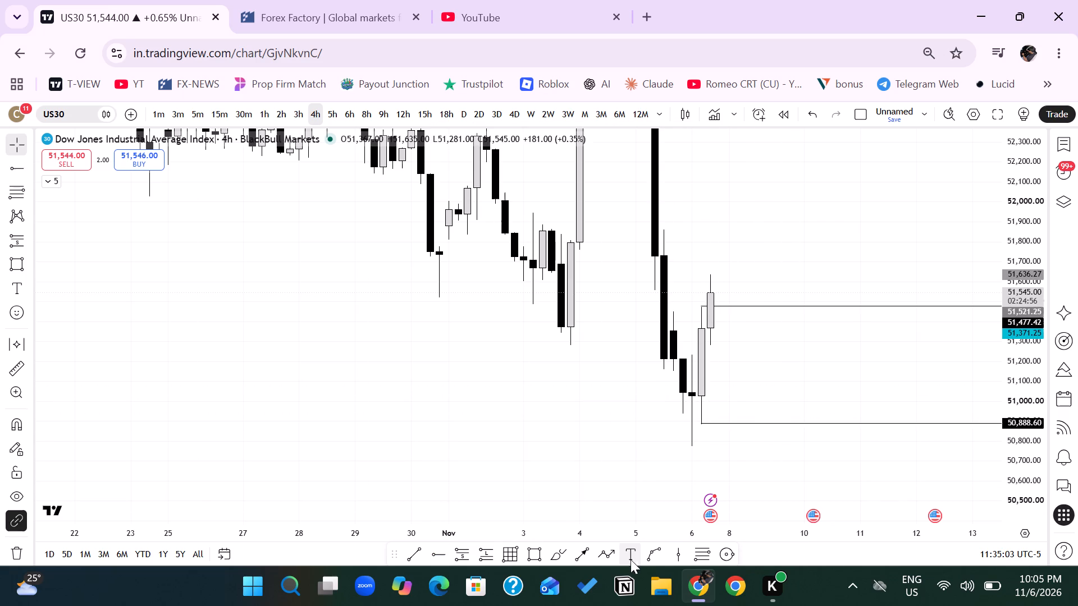
Measure the price distance from the 51,477.42 ray down to the 50,888.60 ray.
click(16, 370)
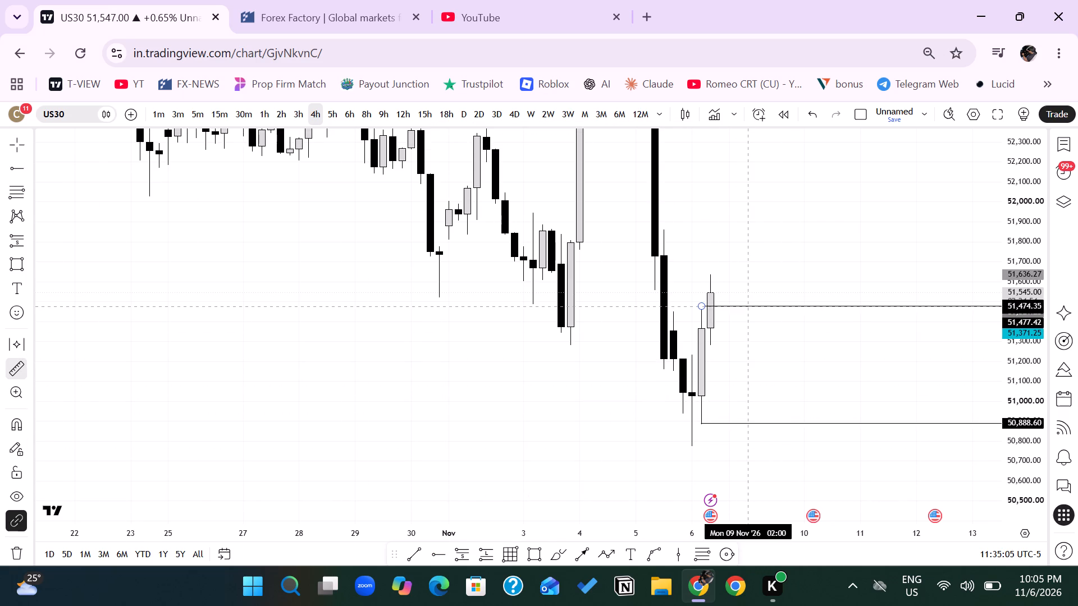
click(752, 306)
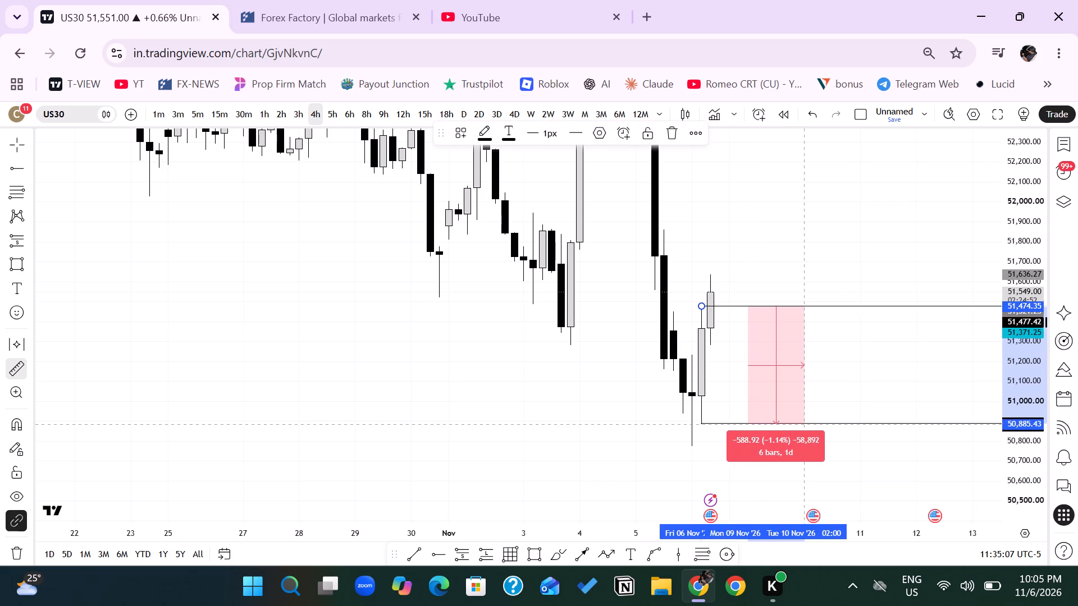
click(800, 424)
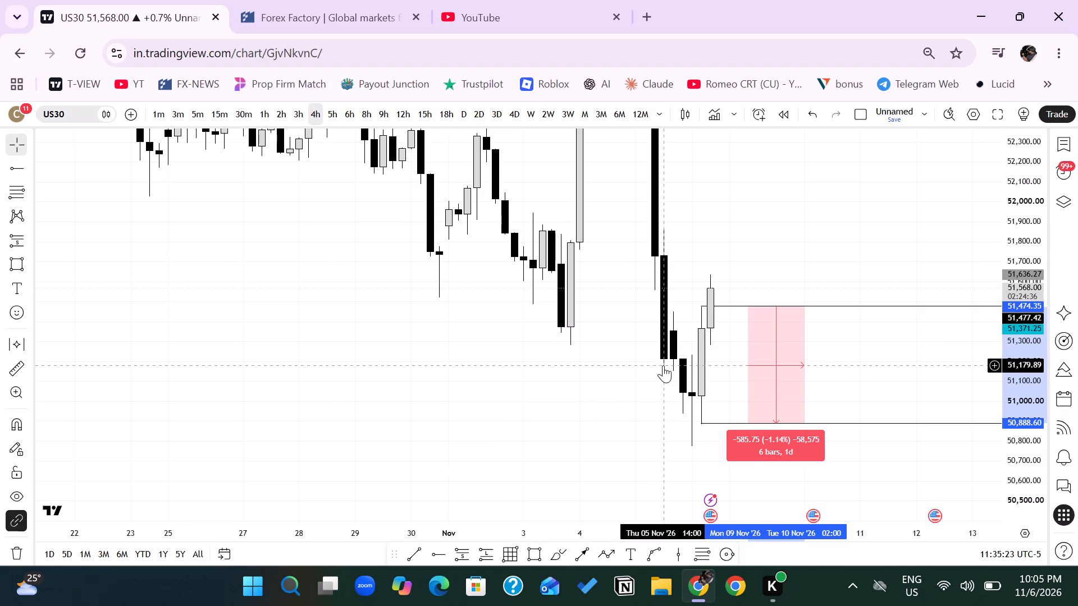
Place a horizontal line across the US30 4h chart at 51,031.08.
key(alt+h)
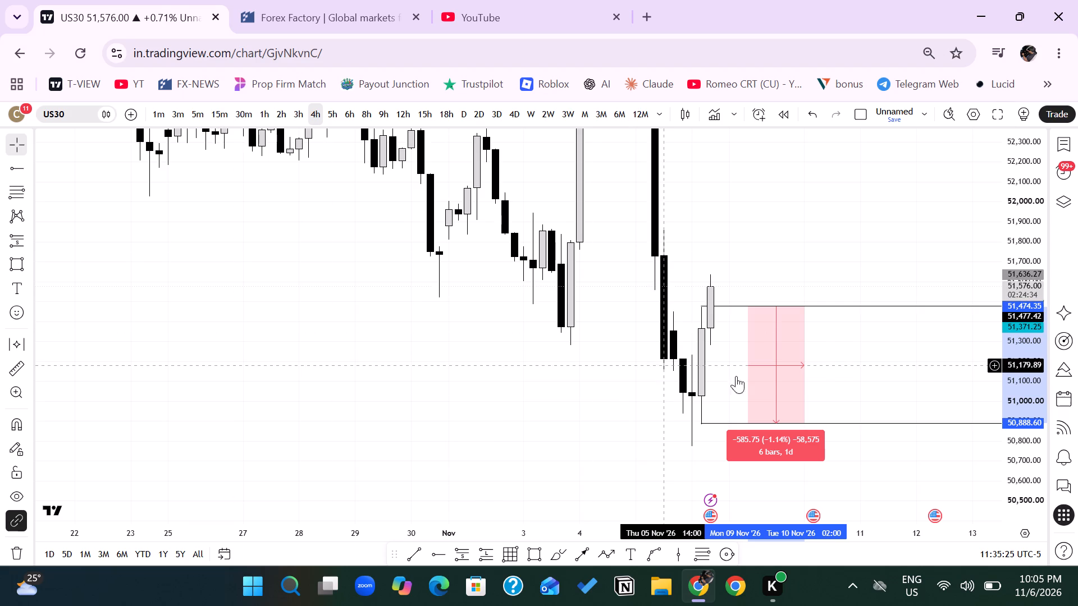
Draw a nearly flat trend line at about 51,183 from the first 6 Nov 4h candle to 8 Nov 22:00.
click(415, 557)
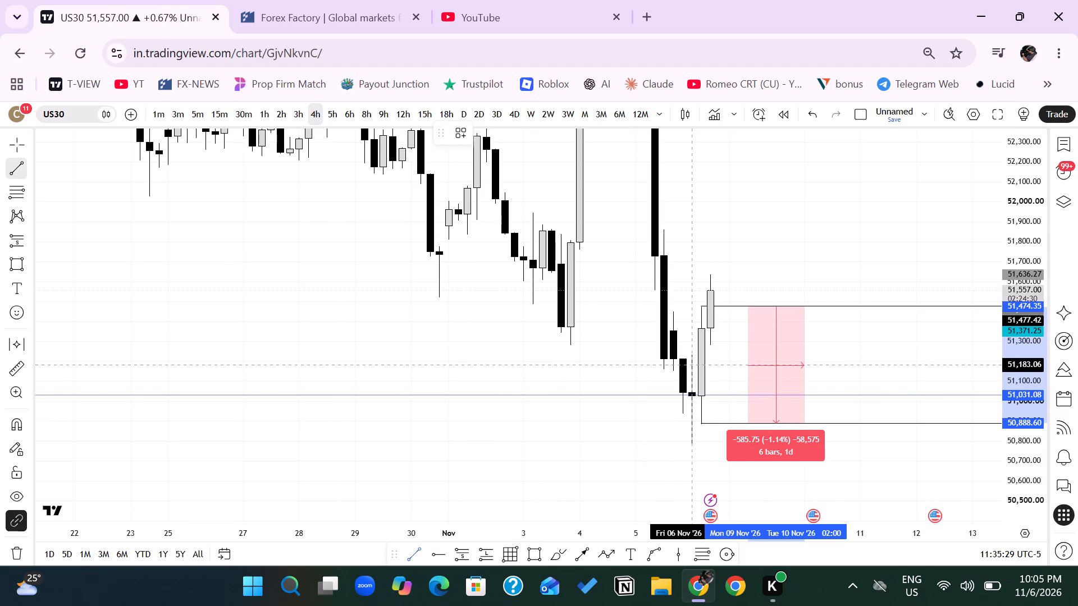
click(690, 365)
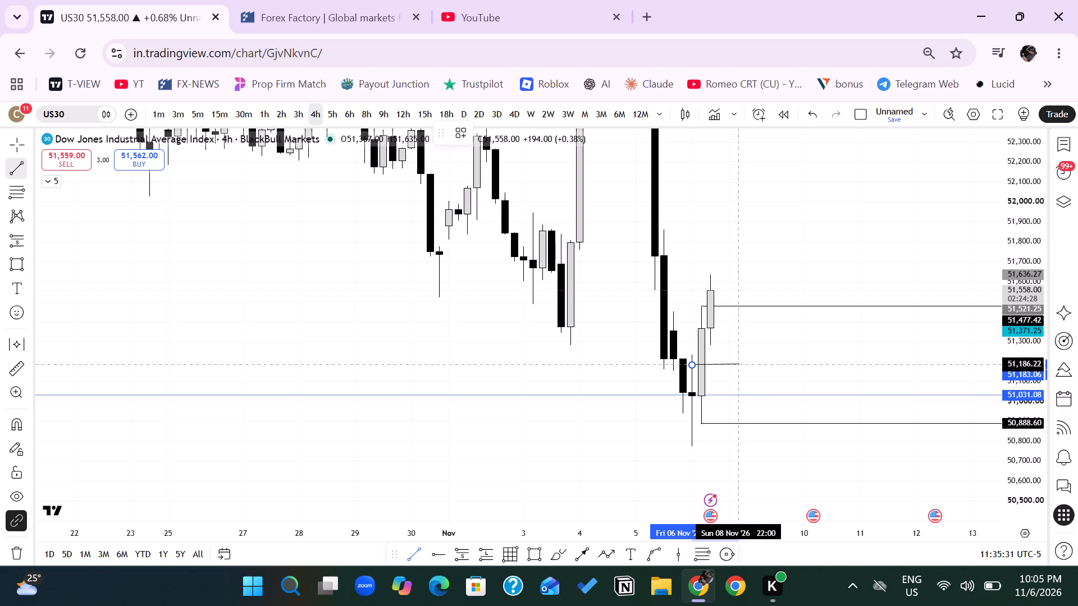
shift+click(737, 364)
click(941, 365)
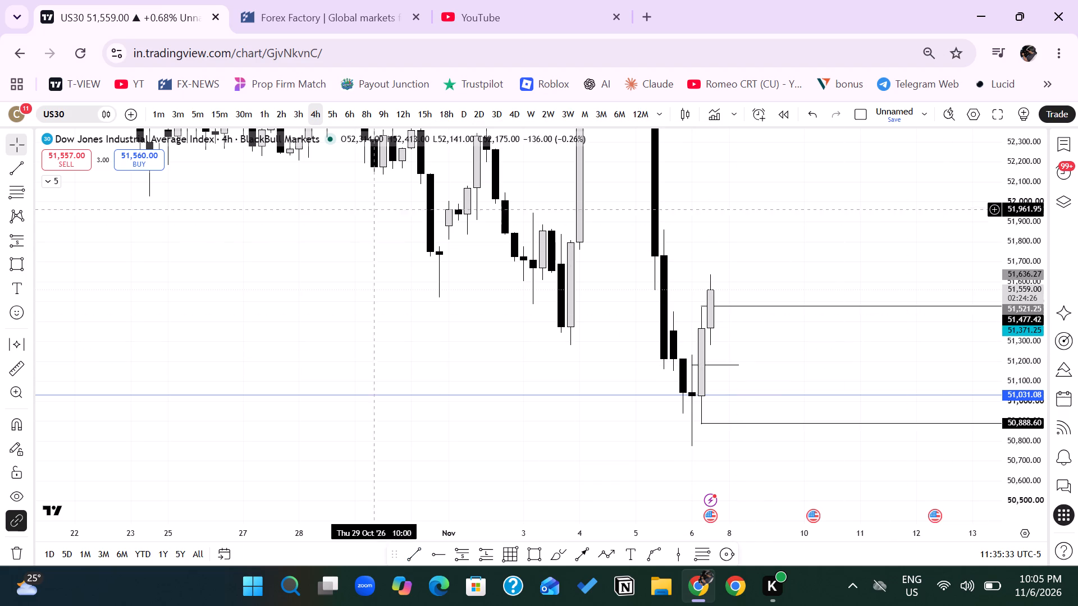
Examine the US30 price structure around the marked levels on the 15m, daily, 18h, 15h, 12h and 4h timeframes.
click(213, 113)
scroll(310, 315, down, 4)
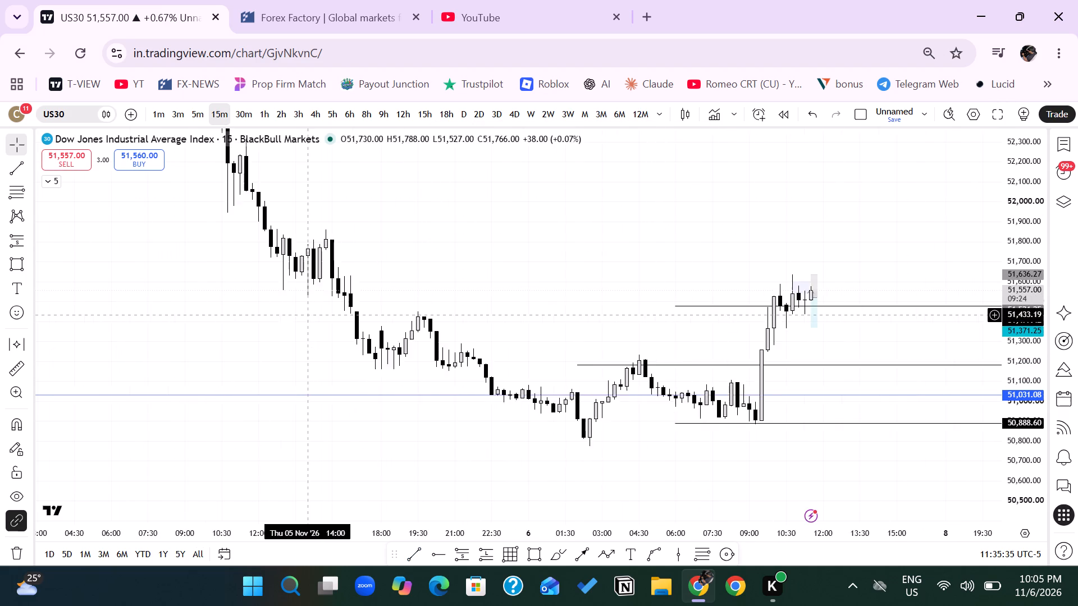
scroll(310, 315, down, 3)
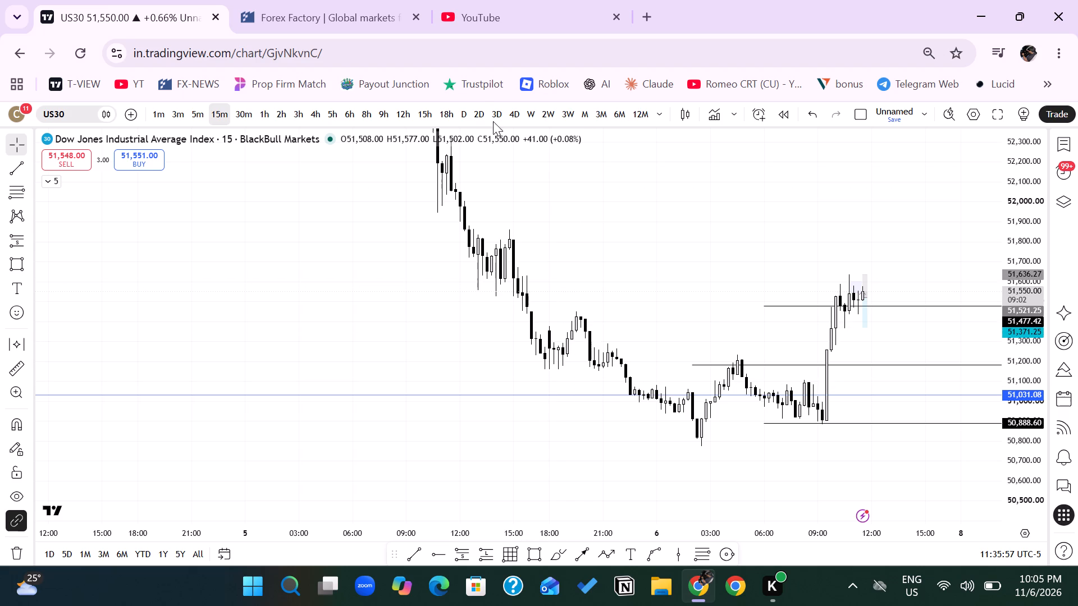
click(463, 117)
scroll(448, 334, up, 9)
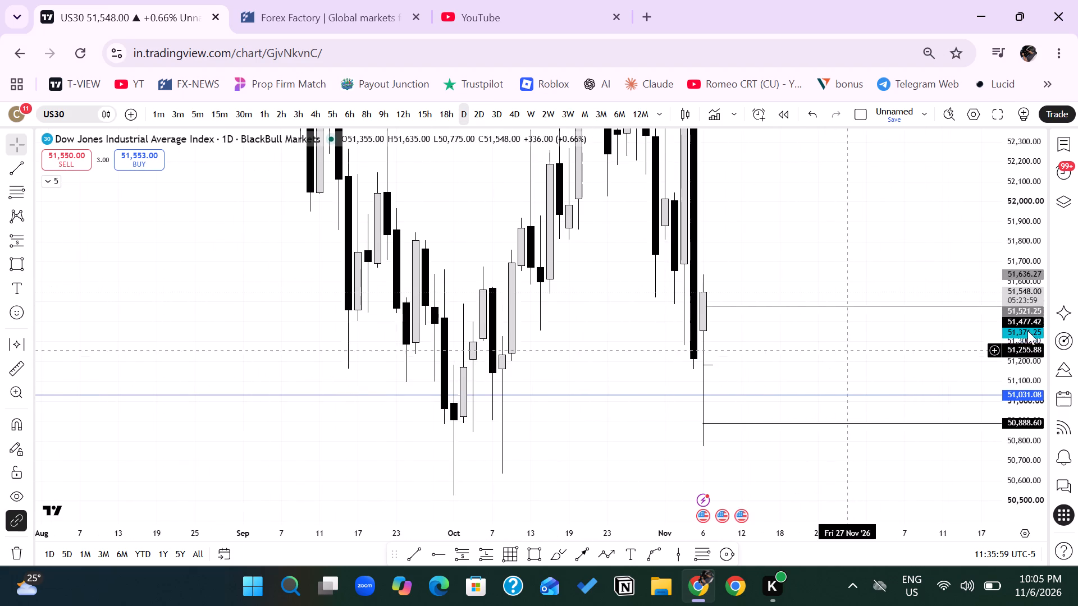
drag(1026, 227, 996, 415)
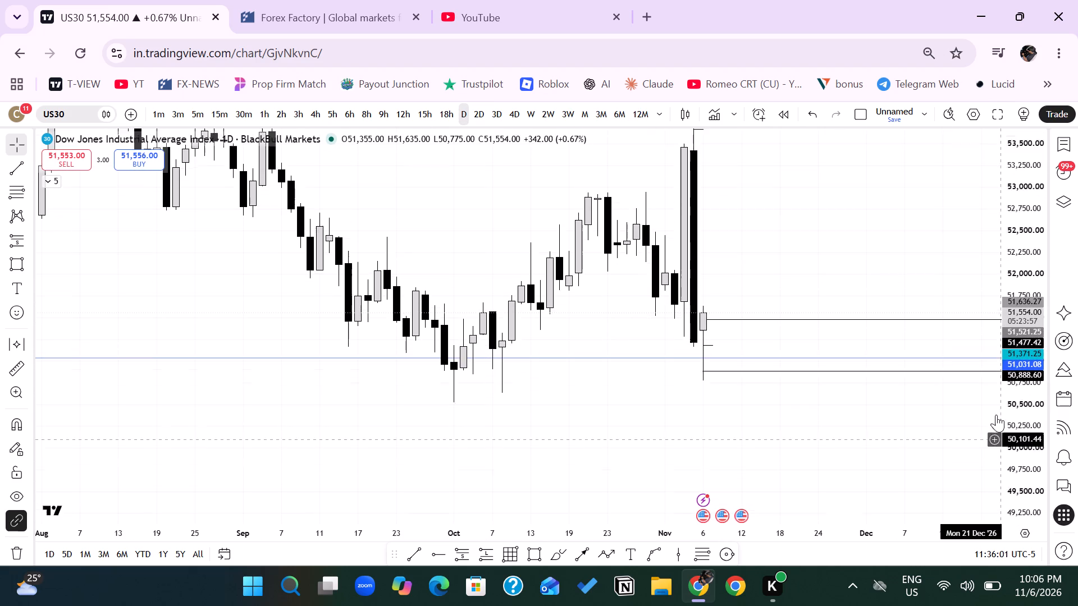
drag(996, 415, 994, 404)
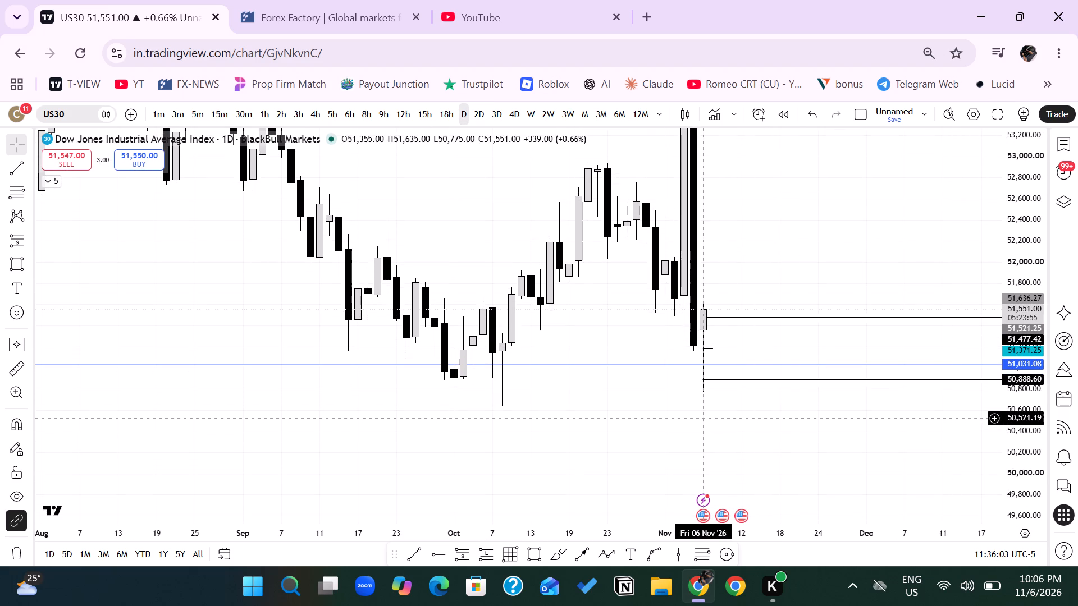
drag(707, 430, 704, 460)
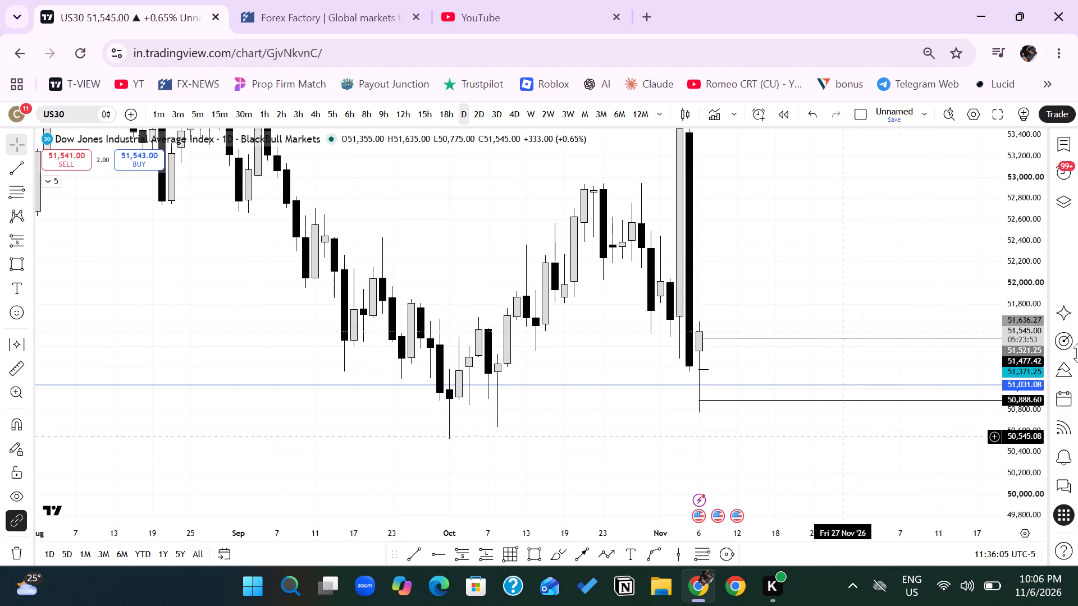
click(447, 113)
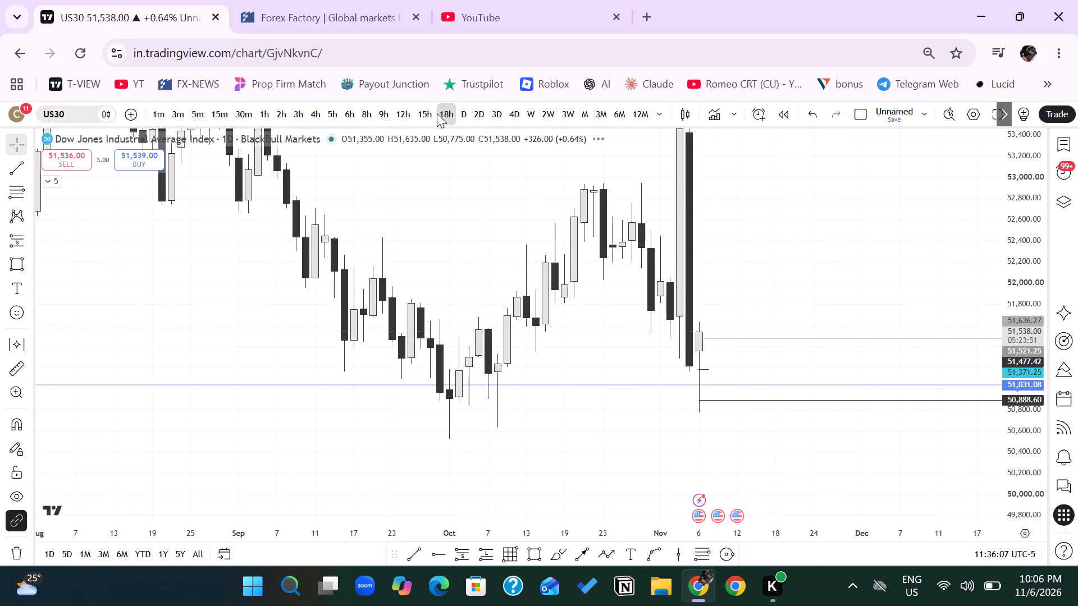
click(427, 114)
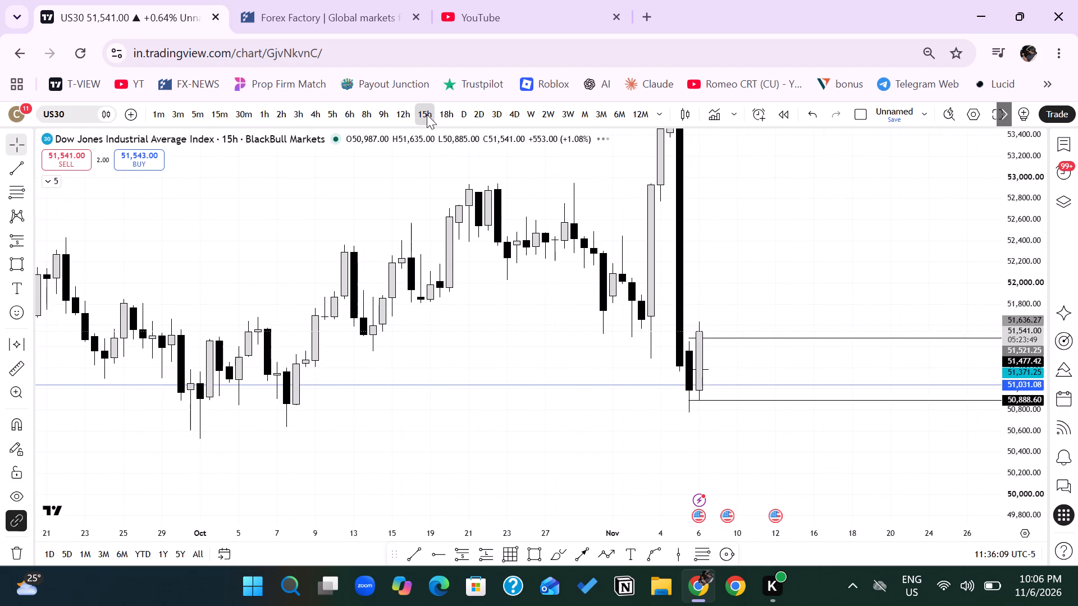
click(402, 122)
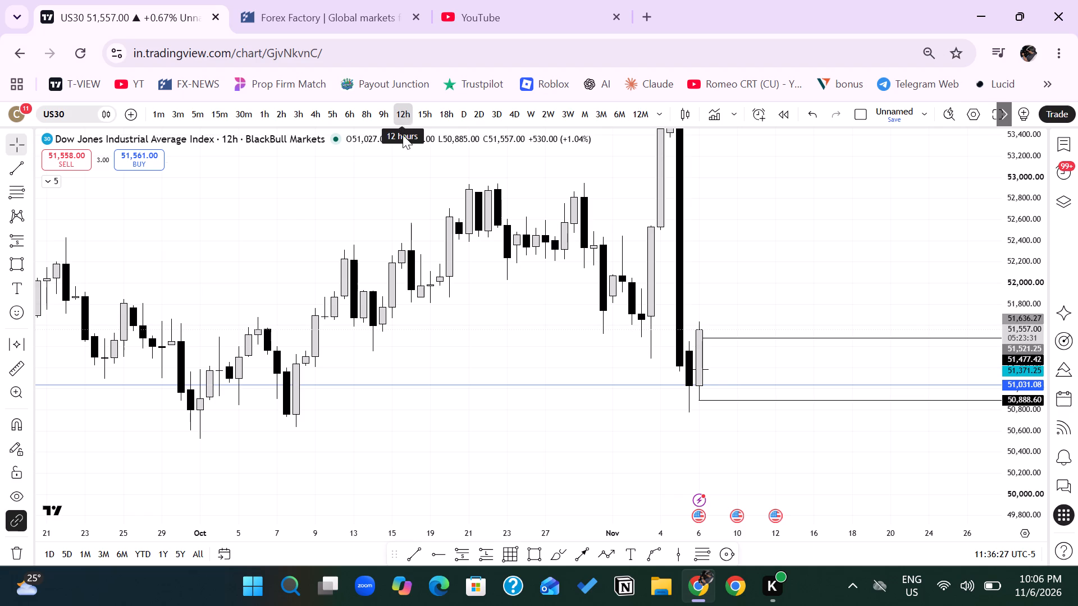
click(321, 110)
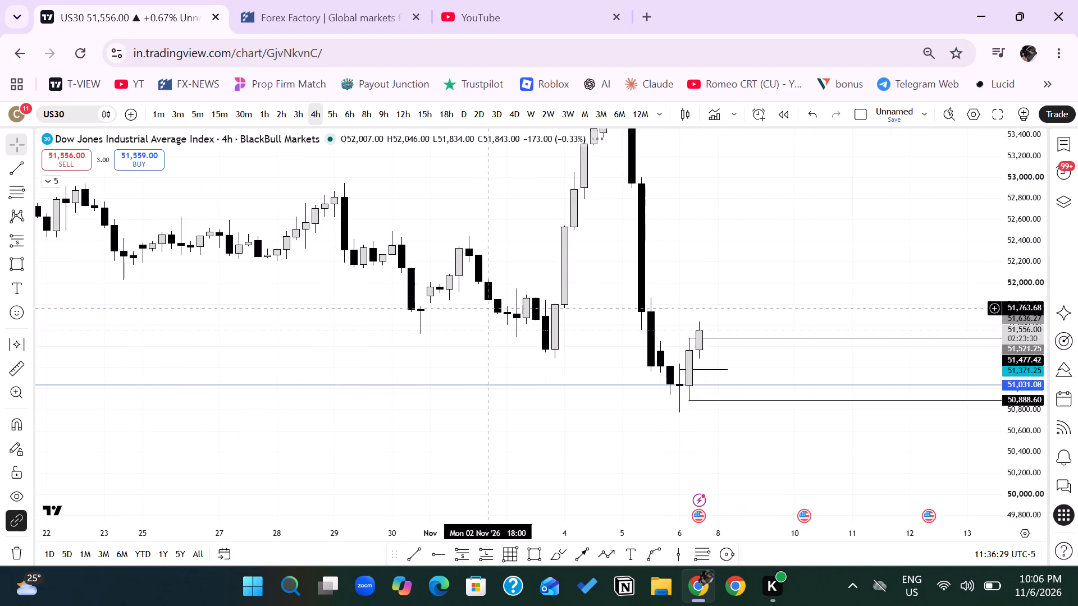
drag(1017, 477, 1027, 312)
scroll(905, 430, up, 4)
scroll(844, 428, up, 2)
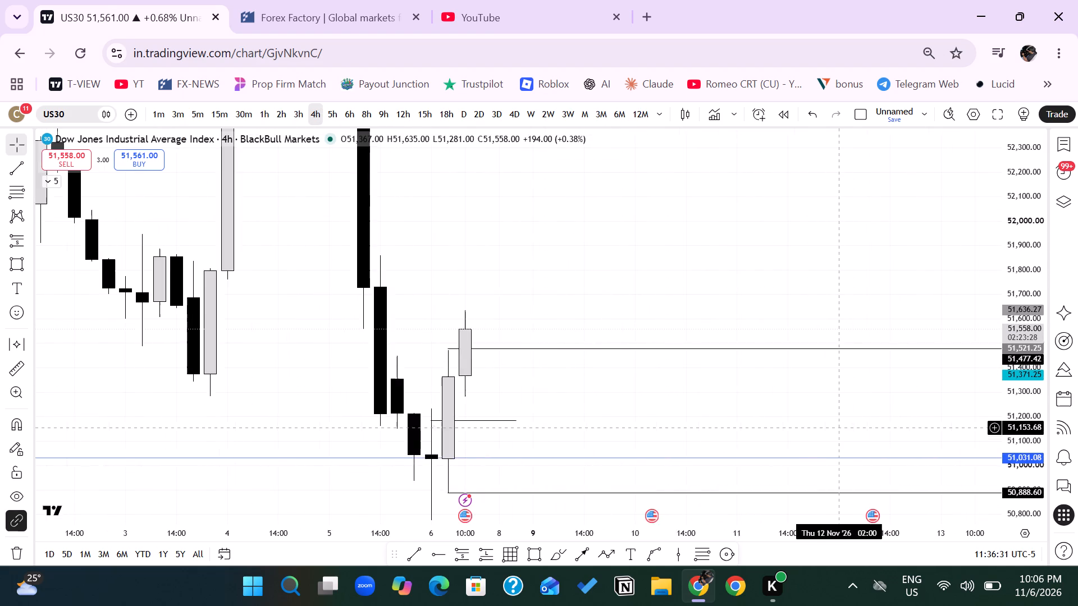
drag(666, 404, 861, 366)
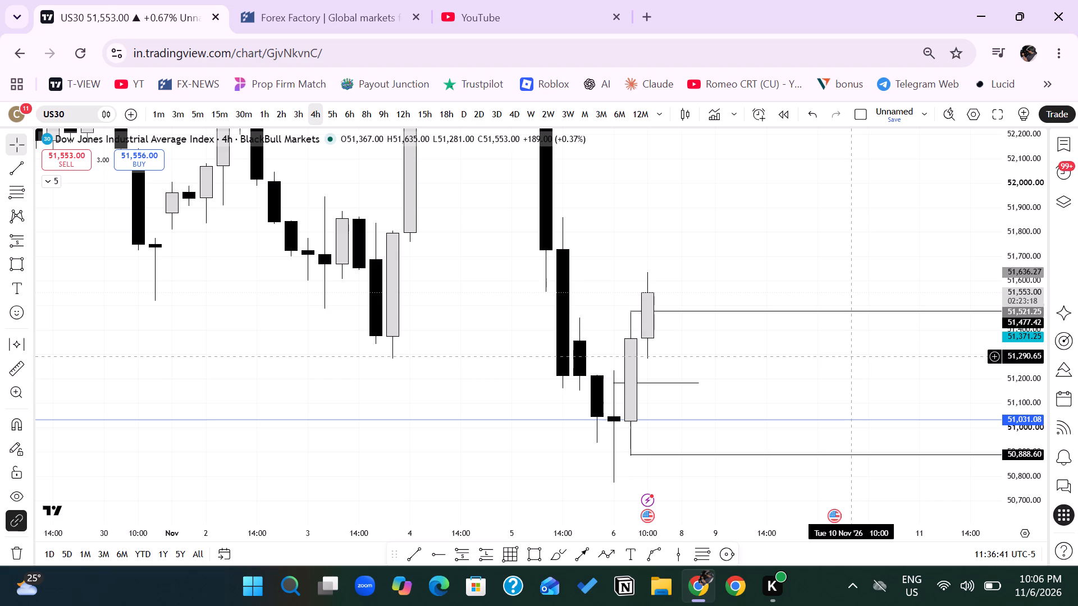
Examine the Bitcoin 4h chart around the CRTH and CRTL levels and the most recent candles.
click(1058, 152)
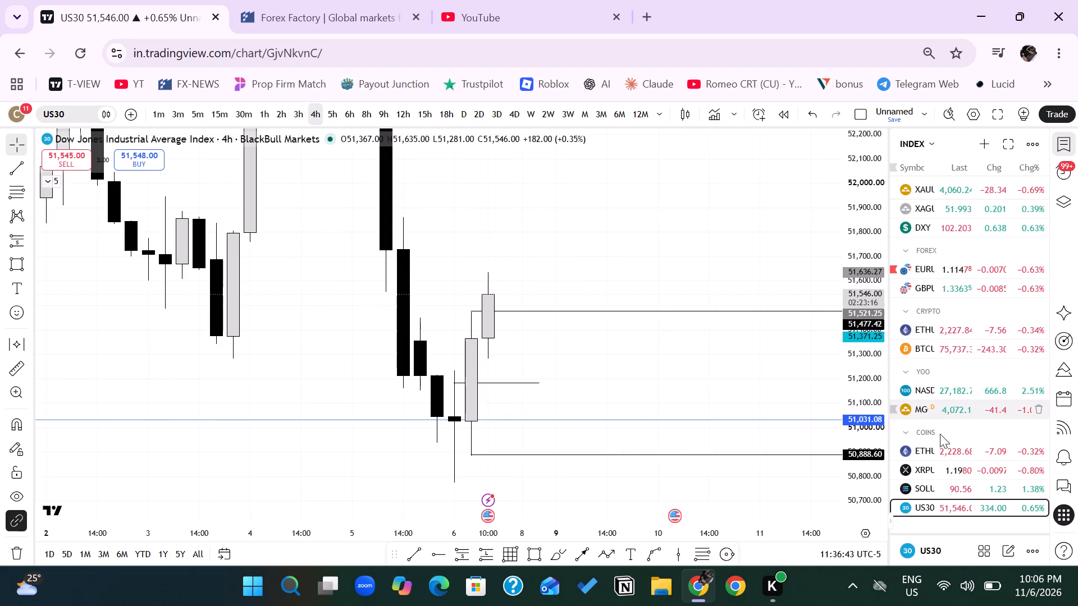
click(934, 342)
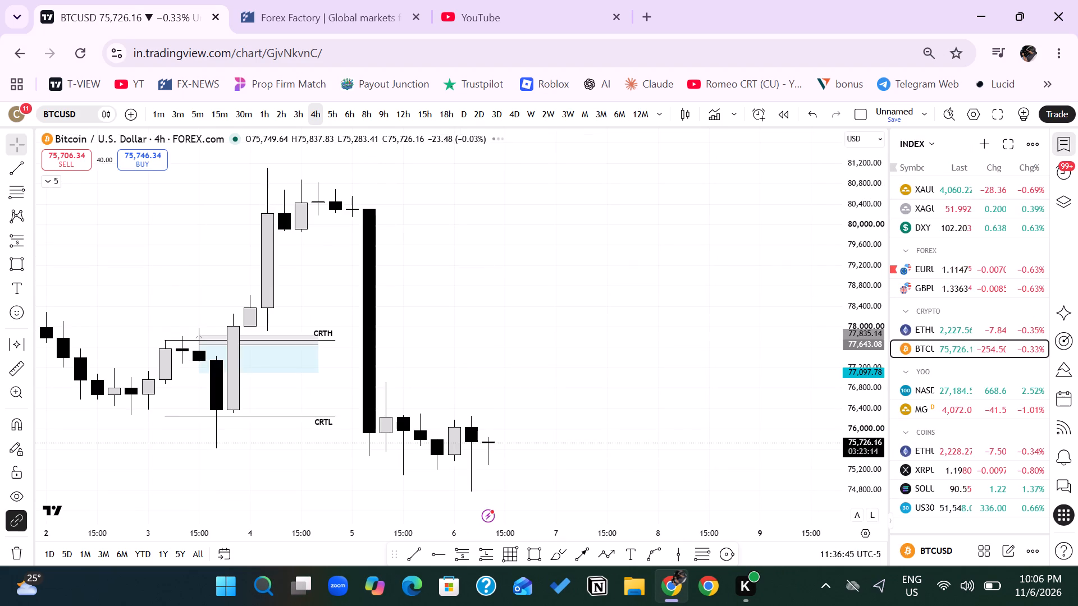
scroll(629, 420, down, 3)
drag(855, 434, 846, 267)
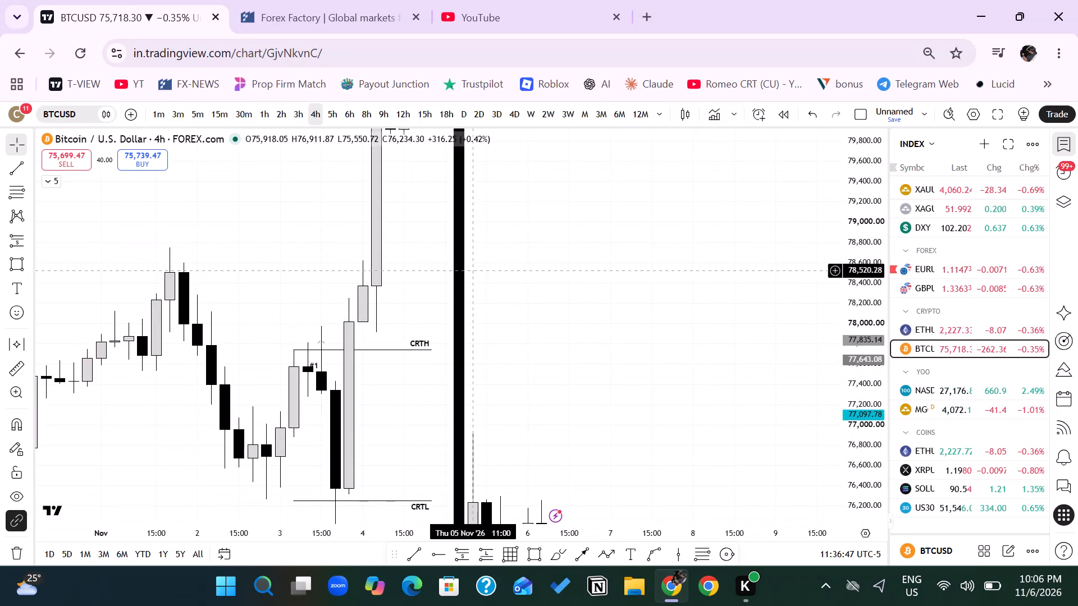
drag(613, 359, 606, 149)
drag(594, 241, 633, 308)
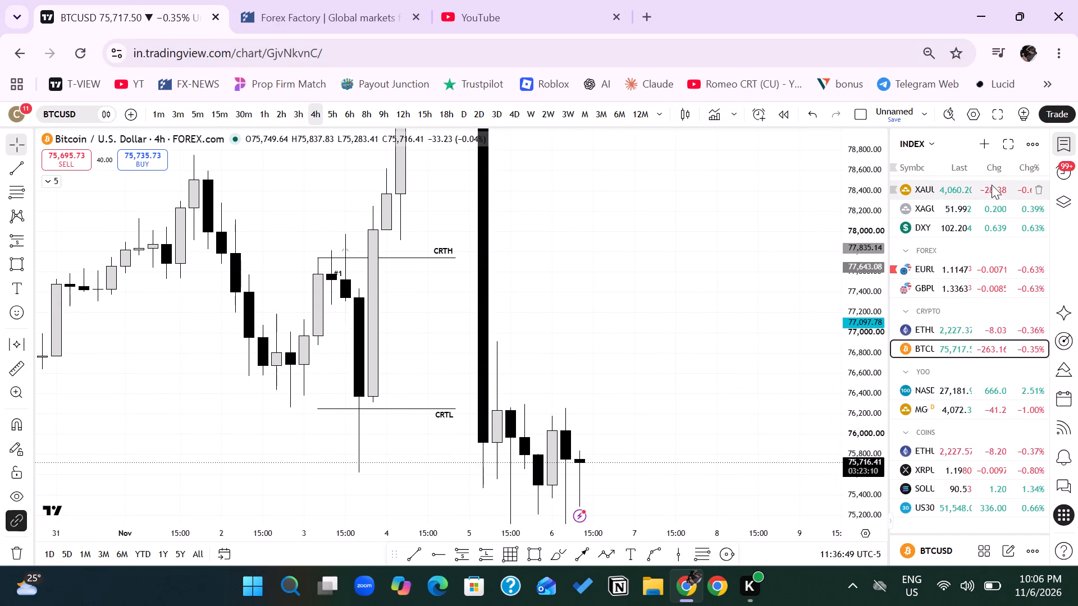
Examine gold's price action around the 4,036.16 ray and the 12hr-fvg zone on the 4h, 6h and 1h timeframes.
click(978, 186)
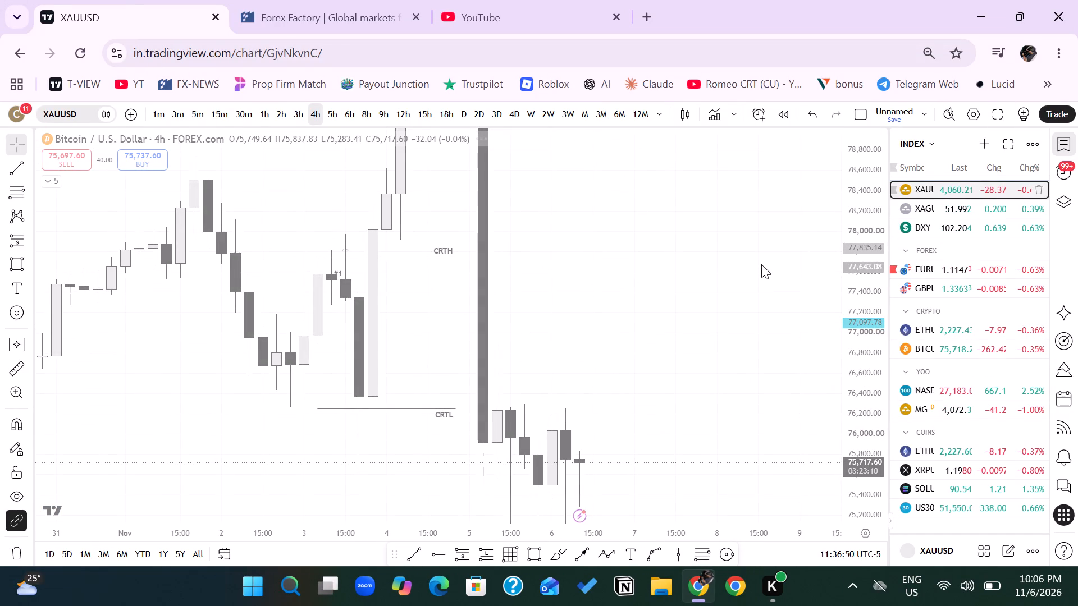
click(351, 114)
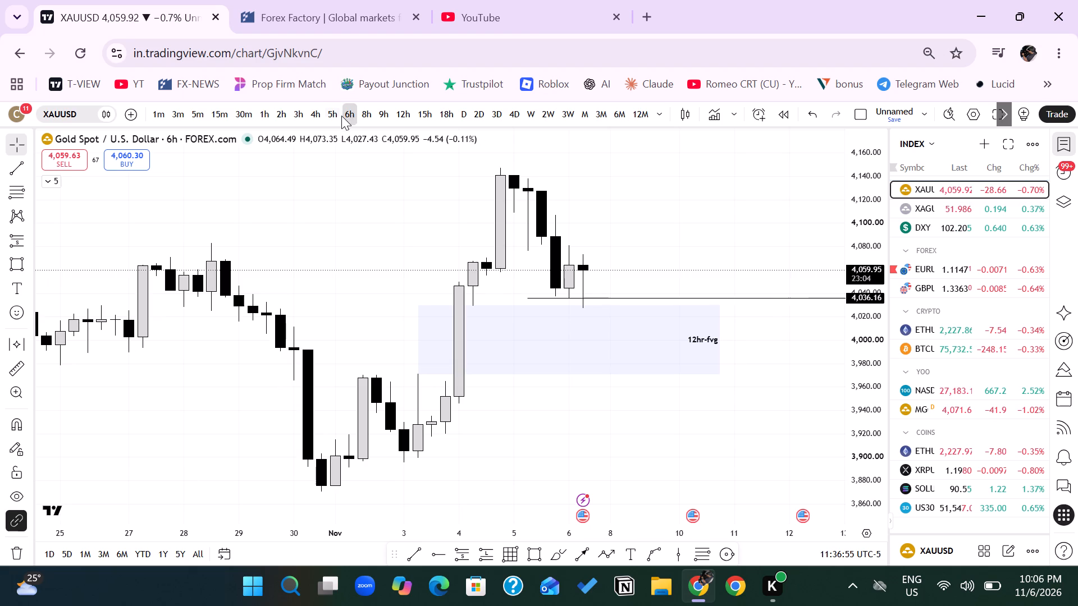
click(307, 120)
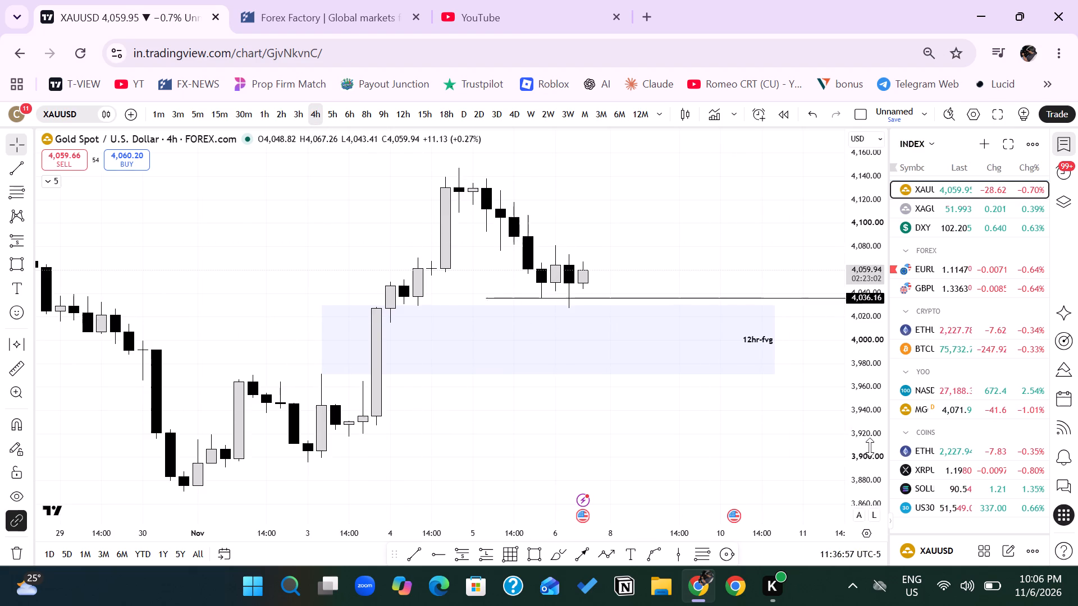
drag(870, 444, 847, 111)
drag(655, 157, 672, 227)
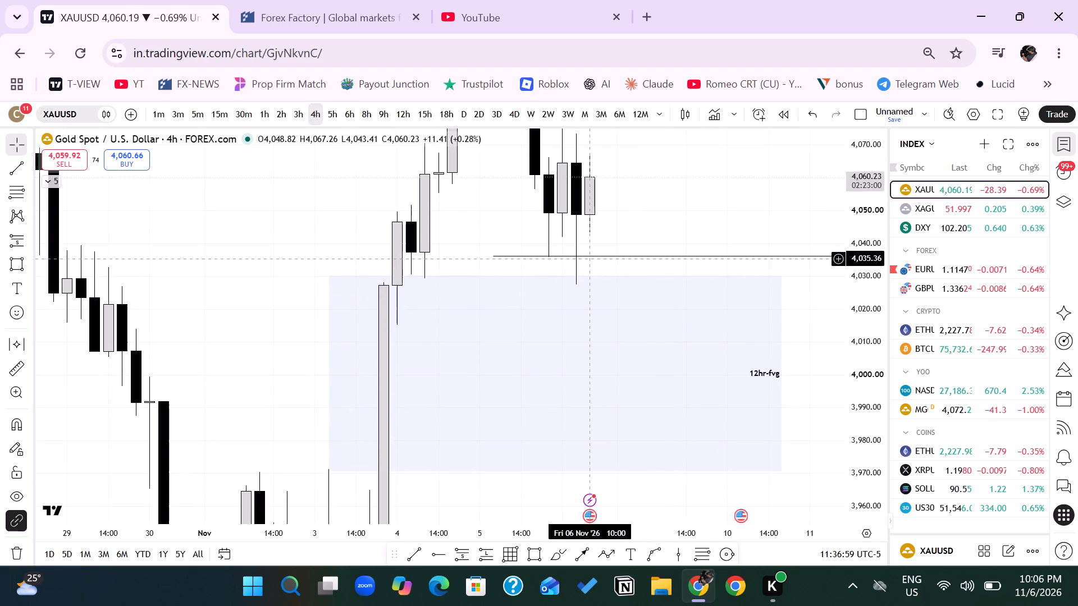
drag(668, 209, 664, 281)
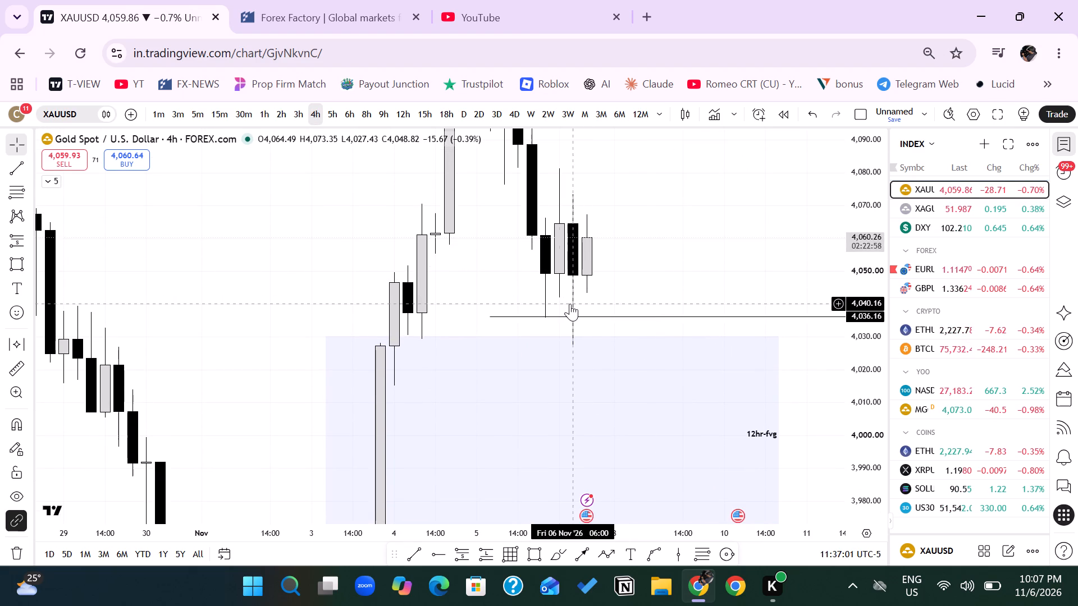
drag(646, 249, 642, 302)
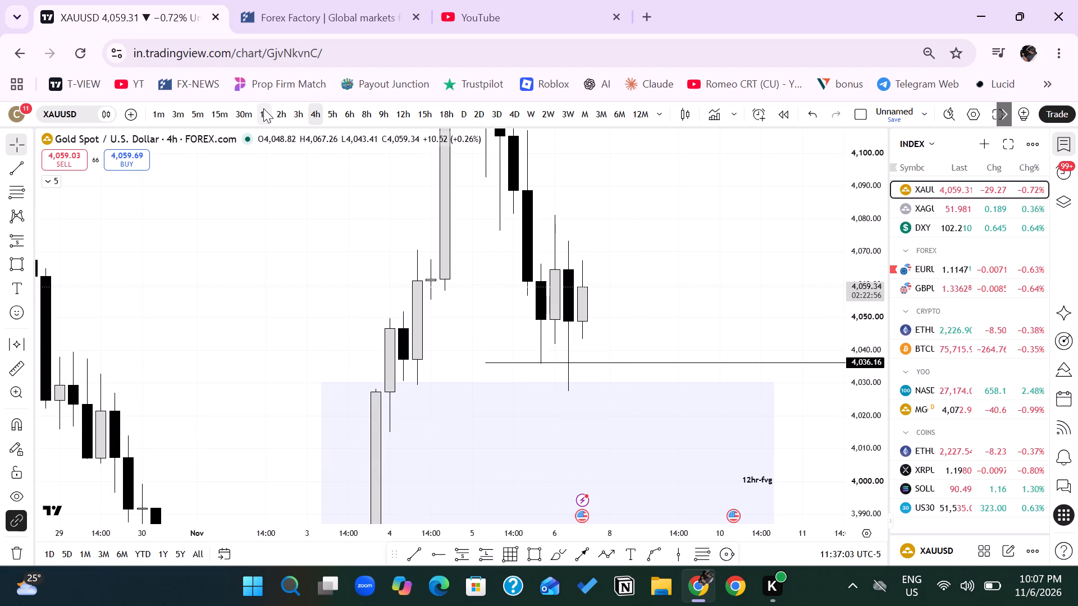
click(265, 112)
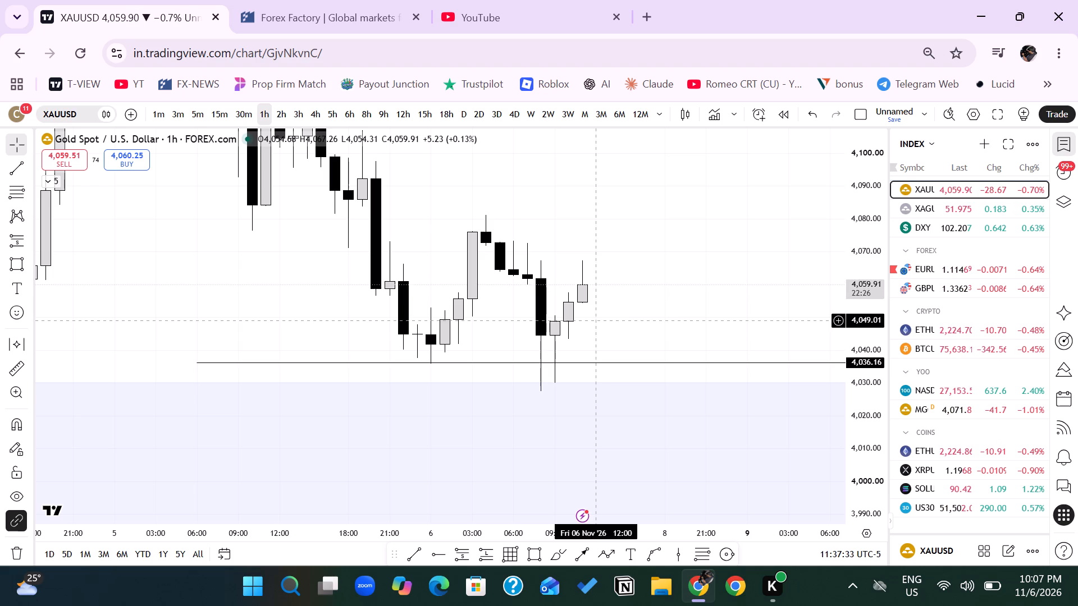
On the US30 15m chart, move the short position's target to about 51,187.79 and extend the position to about 12:00 on 6 Nov.
click(931, 503)
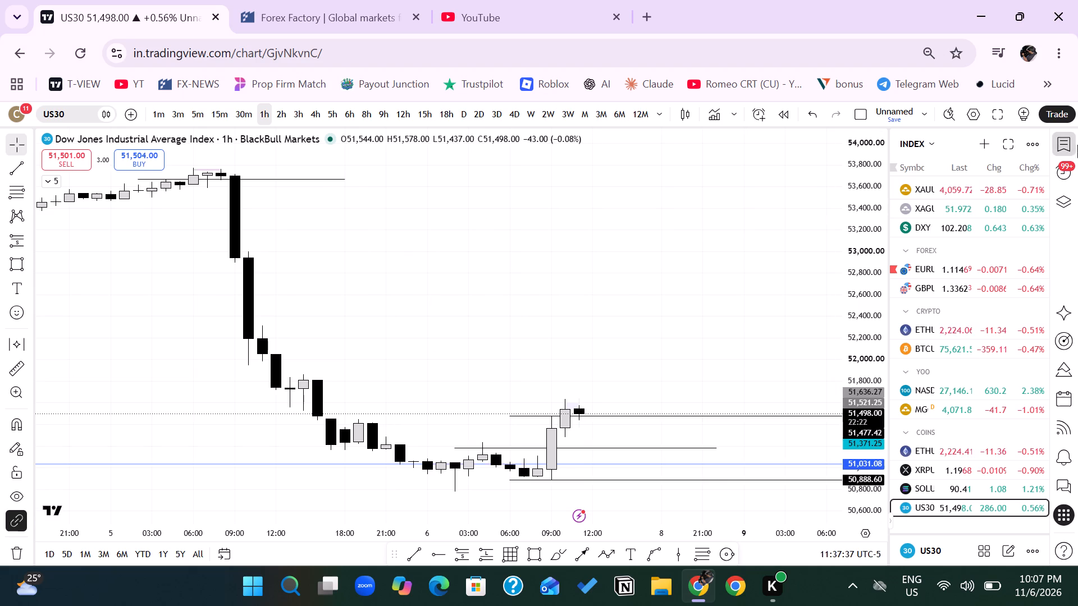
click(1072, 144)
click(222, 113)
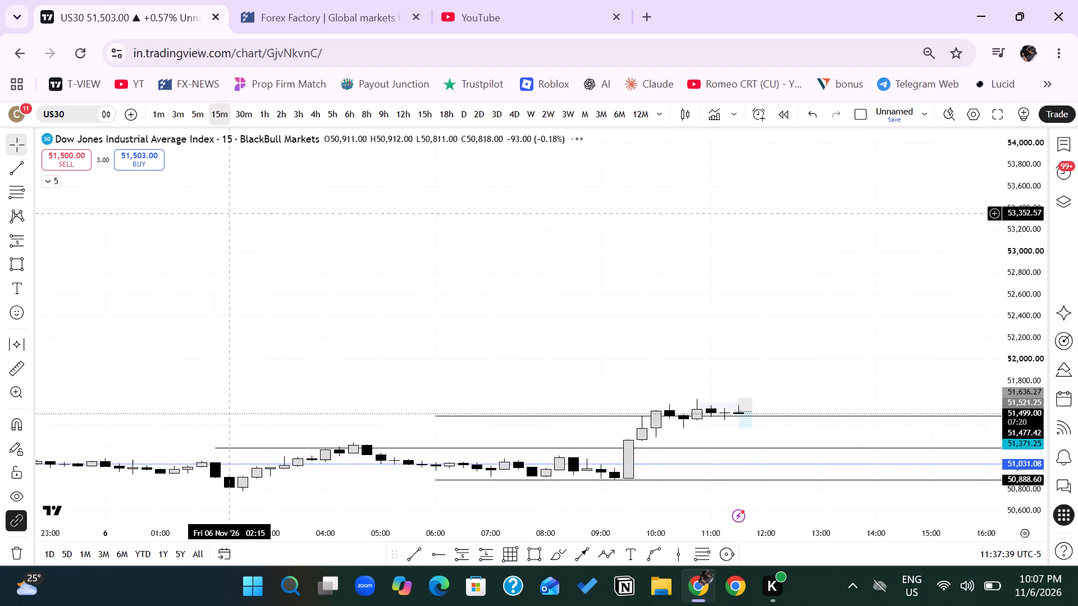
drag(1028, 471, 1038, 252)
drag(879, 381, 930, 40)
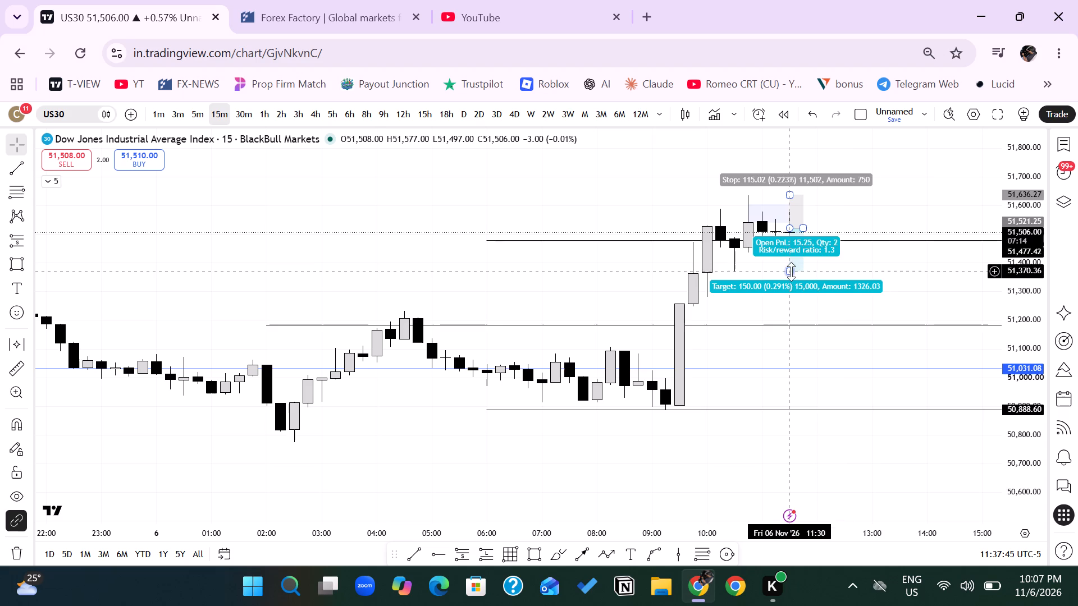
drag(791, 272, 782, 324)
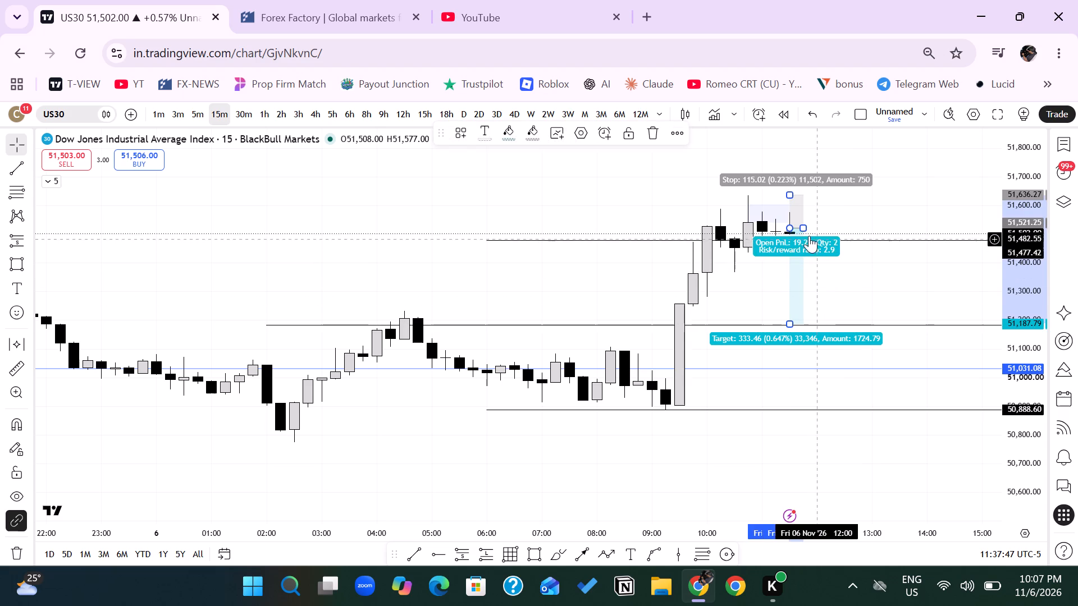
drag(805, 229, 823, 228)
click(858, 226)
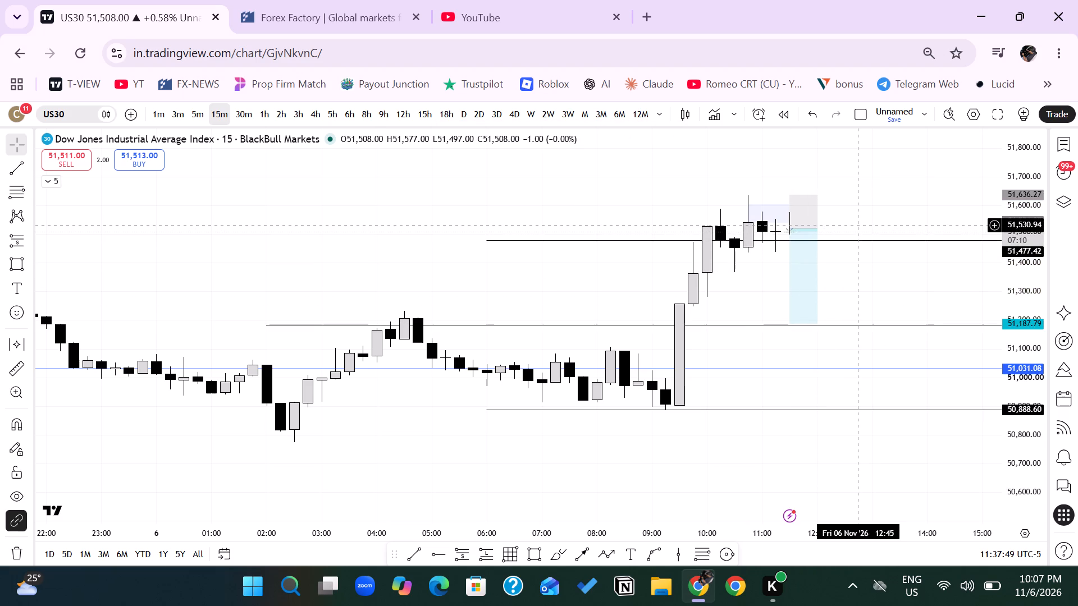
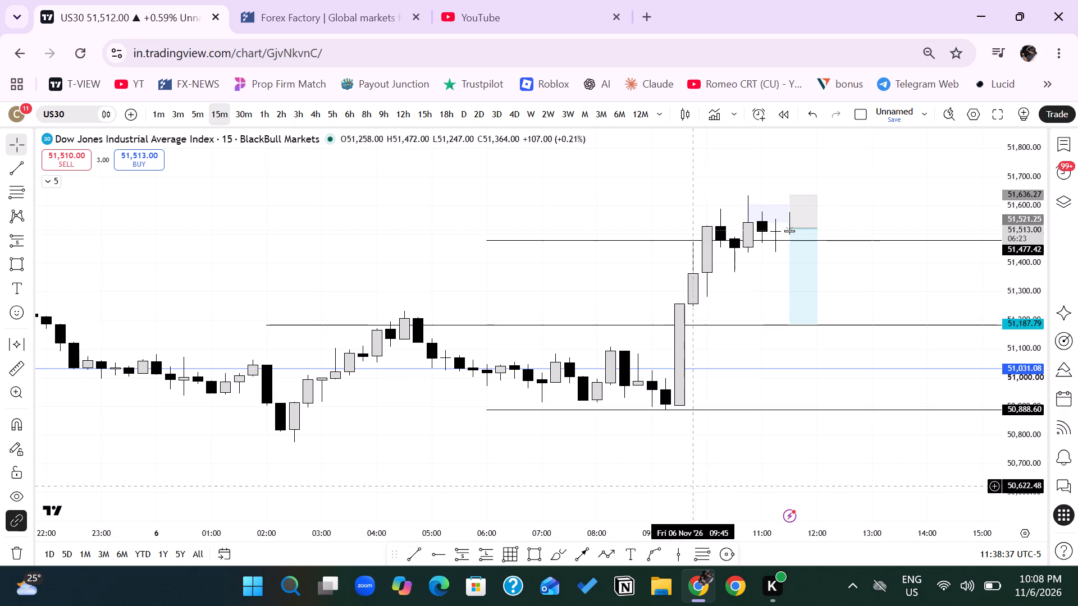
Draw a level trend line at about 51,432 from 10:45 to 12:00 on 6 Nov and apply the #1 drawing template.
click(418, 553)
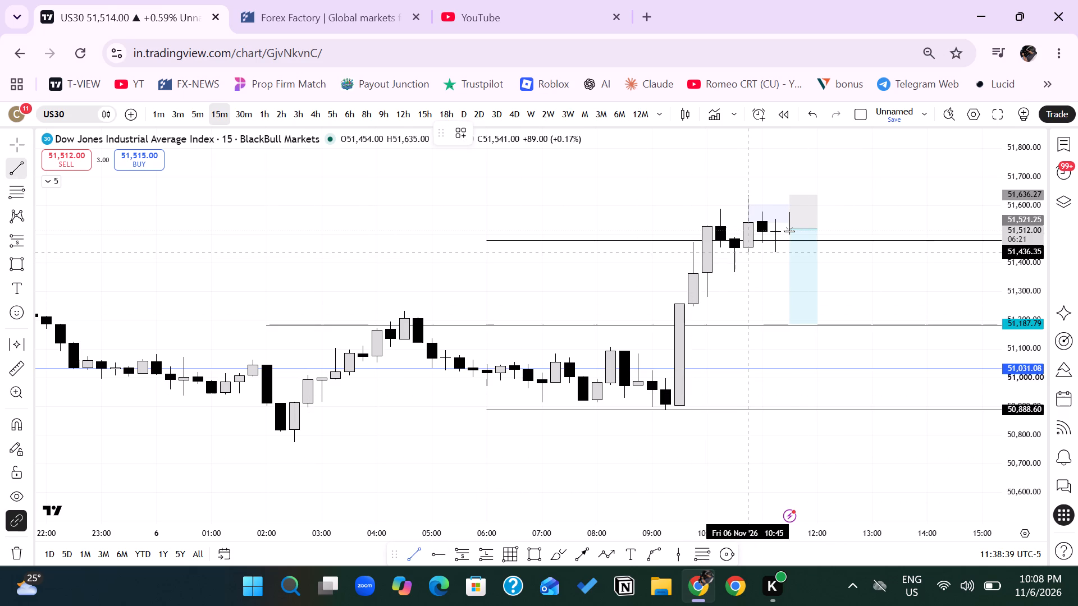
click(743, 254)
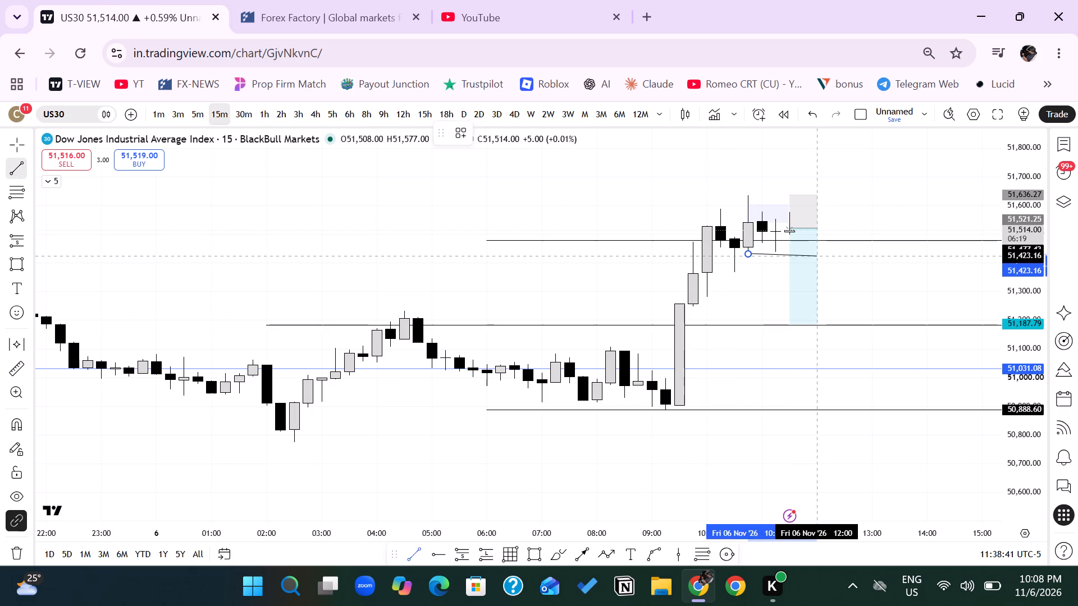
shift+click(814, 256)
click(469, 140)
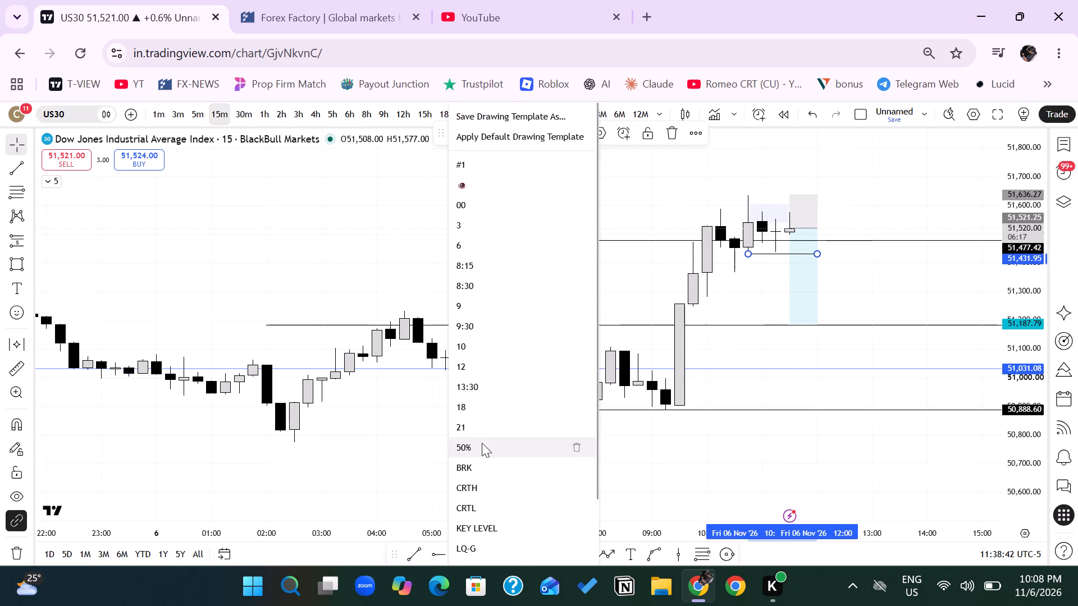
click(482, 443)
click(464, 134)
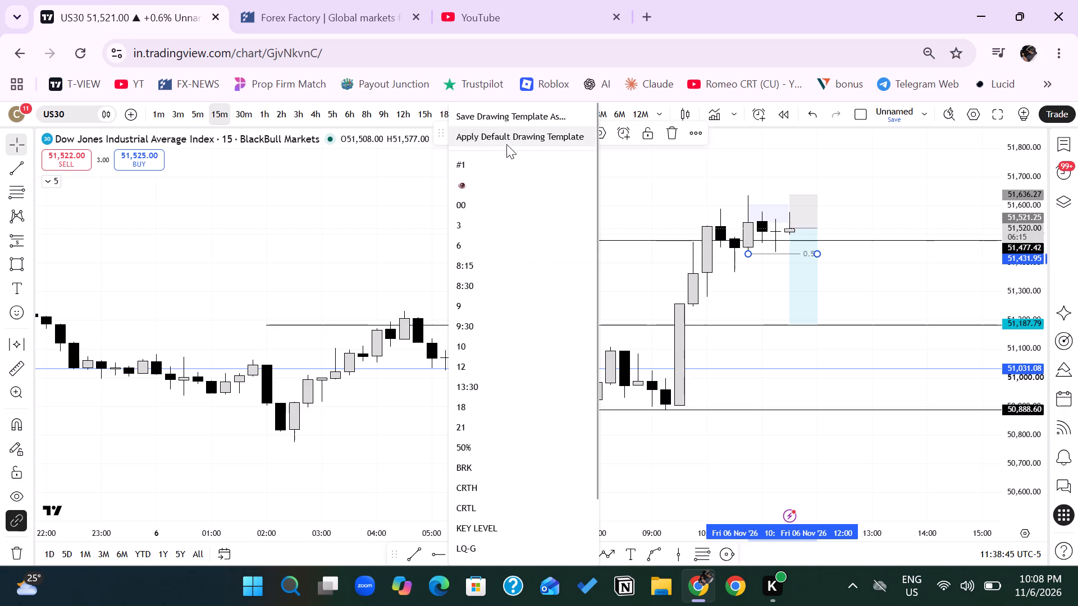
click(492, 164)
Delete the blue horizontal line at 51,031.08 from the US30 chart.
click(695, 369)
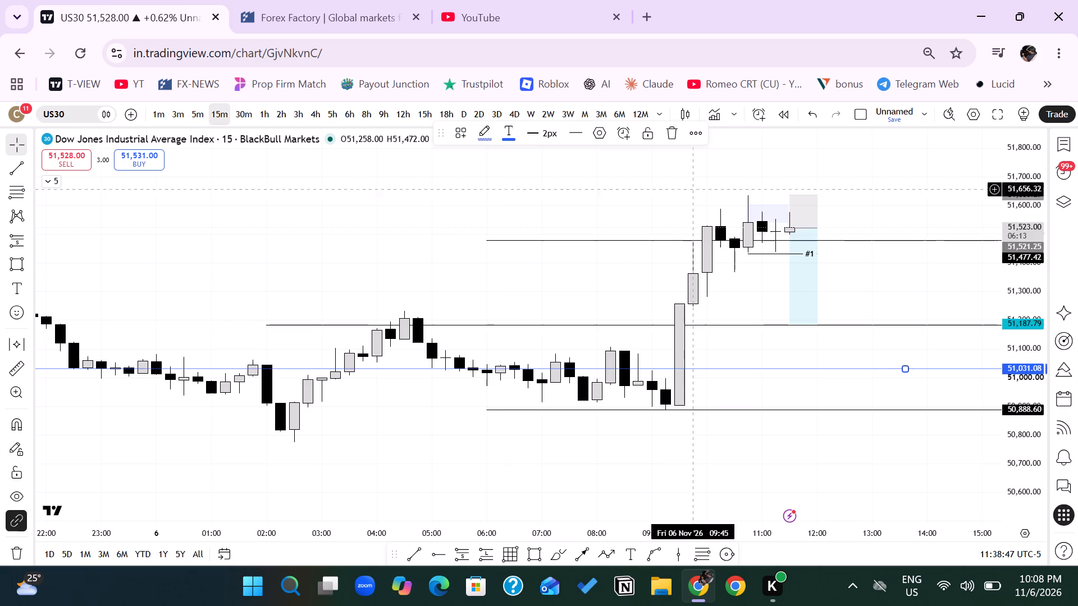
click(664, 132)
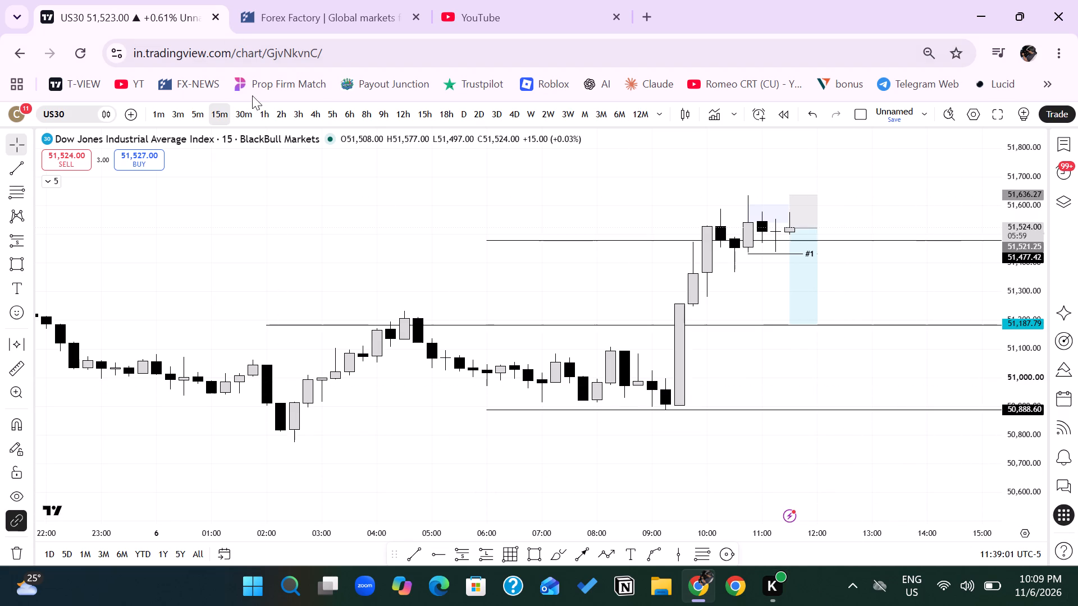
Examine the US30 price action around the short position and #1 line on timeframes between 1h and 1m.
click(242, 118)
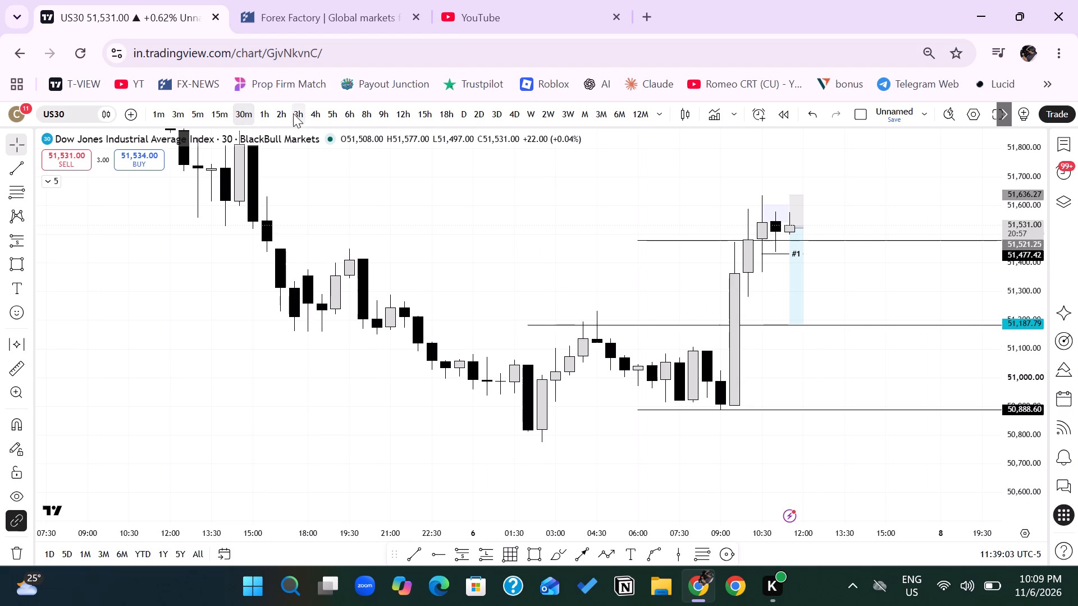
click(266, 113)
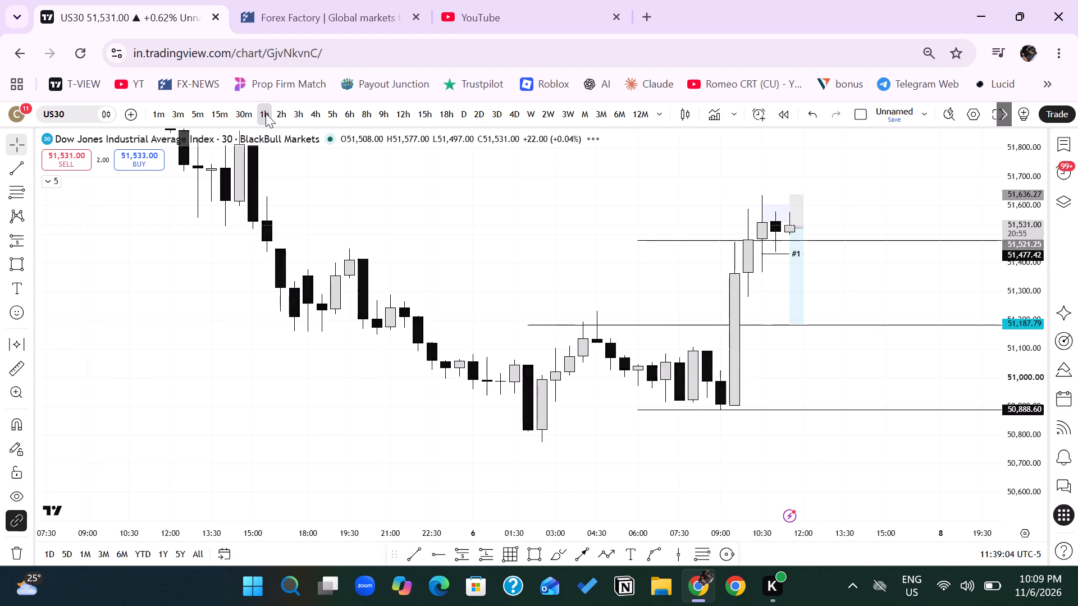
click(236, 110)
click(245, 107)
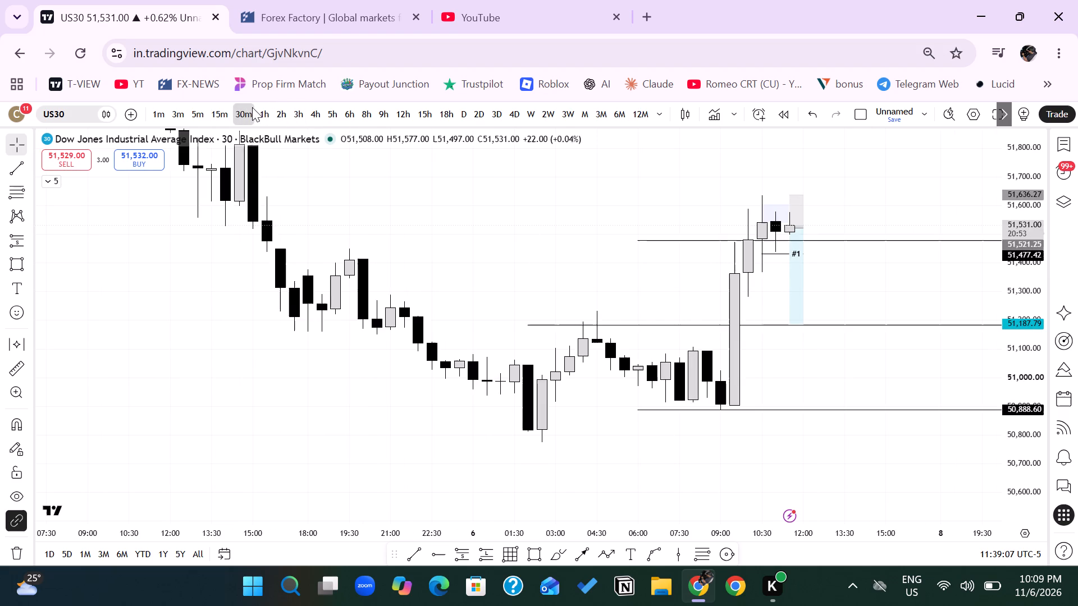
click(254, 107)
click(255, 109)
click(235, 114)
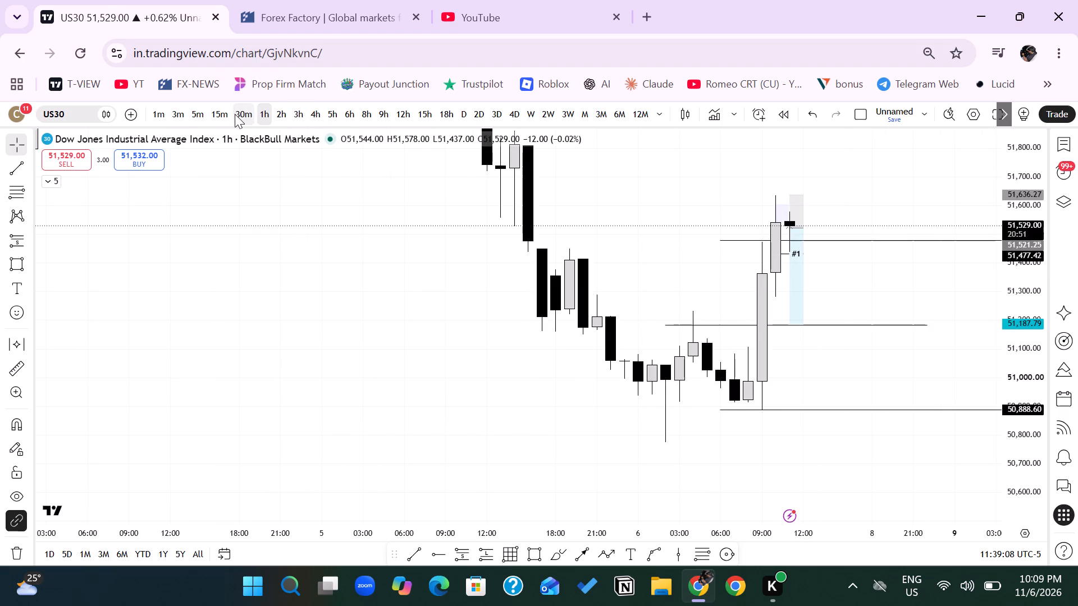
click(222, 117)
click(201, 116)
click(179, 116)
click(161, 113)
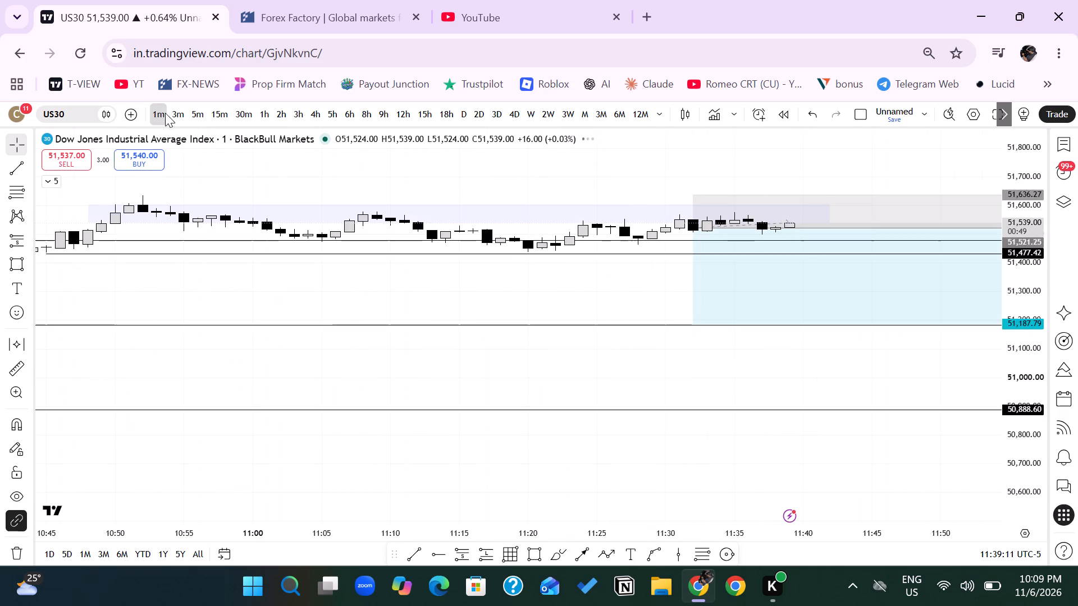
click(209, 117)
Examine the latest US30 candles against the marked levels on the higher timeframes from 4h up to 18h.
click(309, 120)
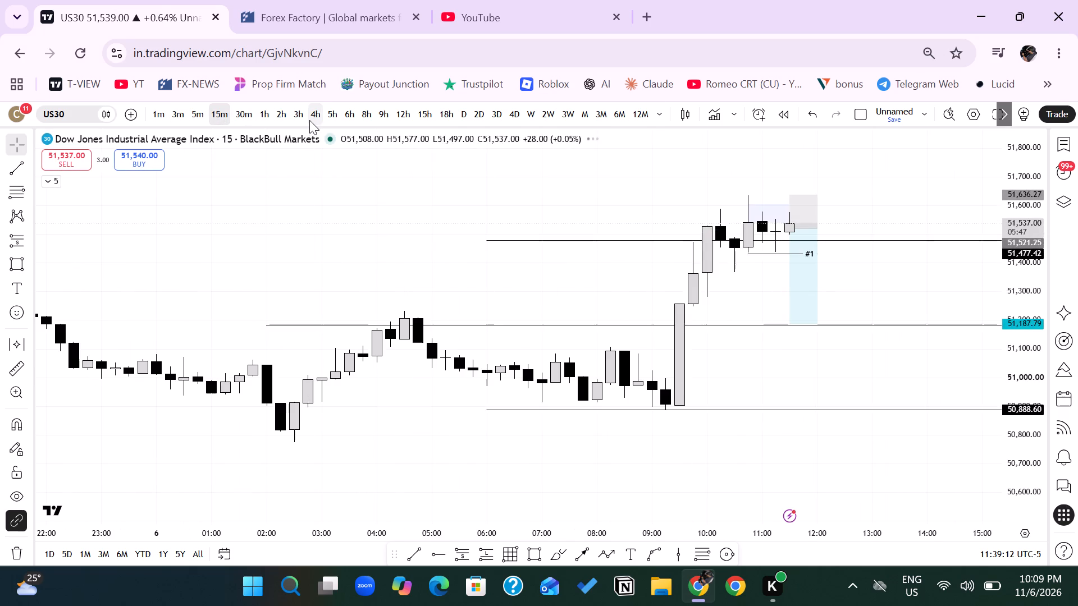
click(333, 118)
click(347, 113)
click(316, 117)
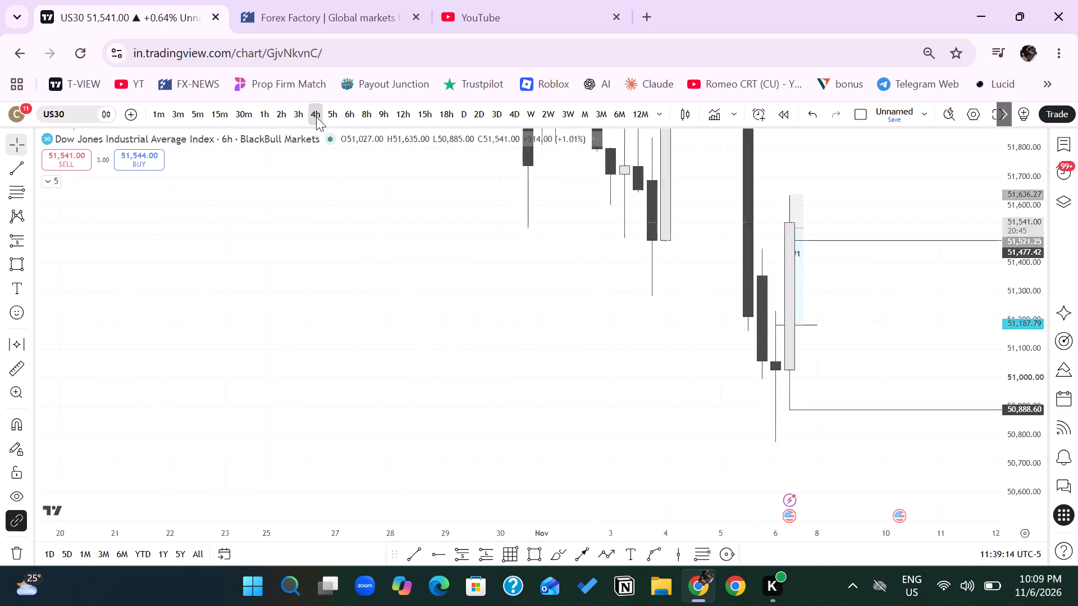
click(335, 118)
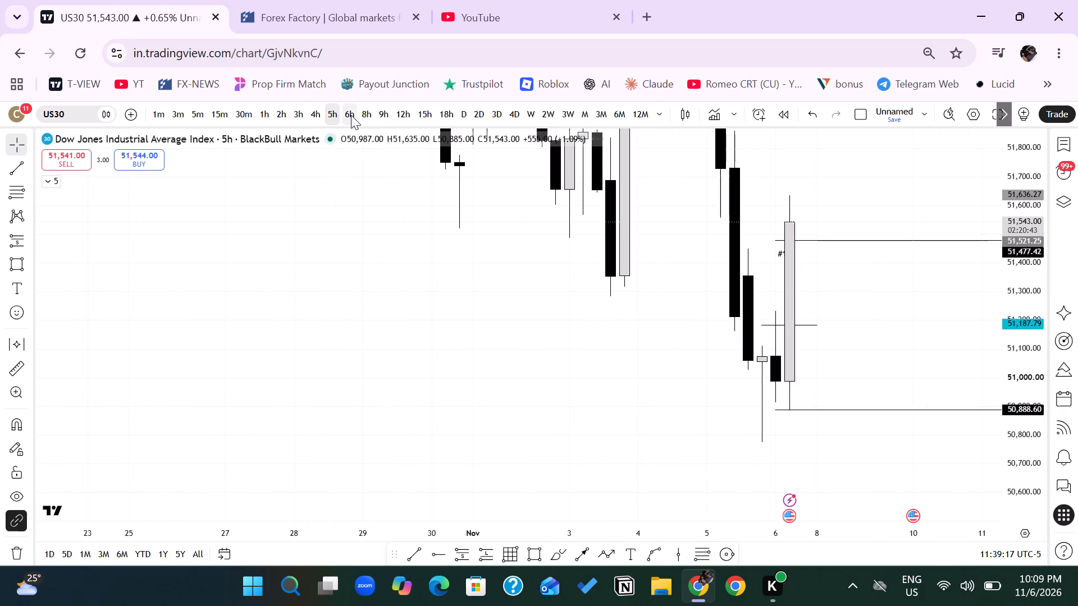
click(351, 115)
click(362, 112)
click(378, 115)
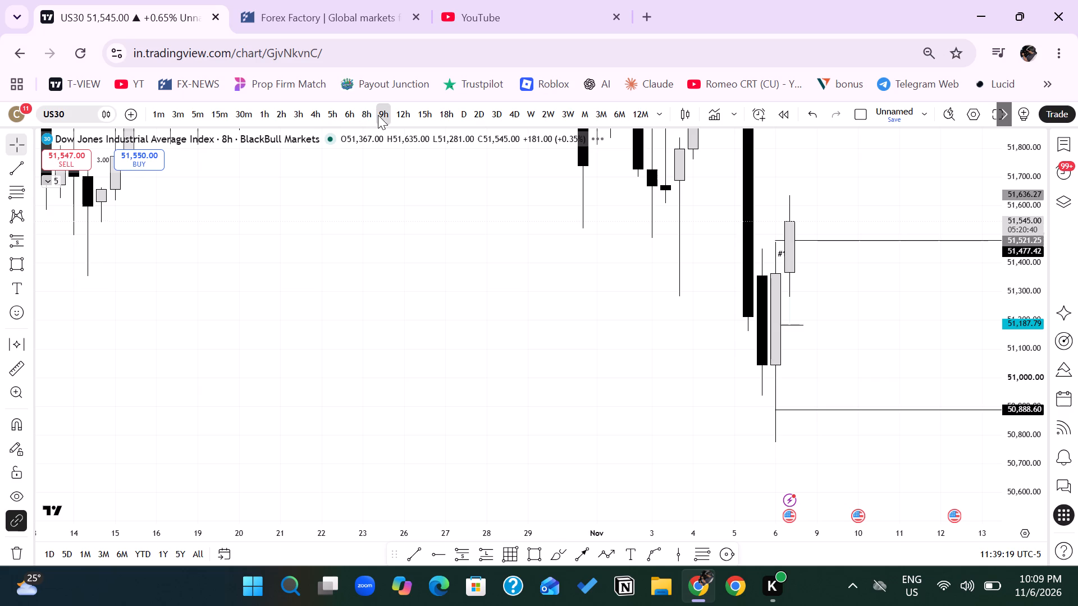
click(394, 114)
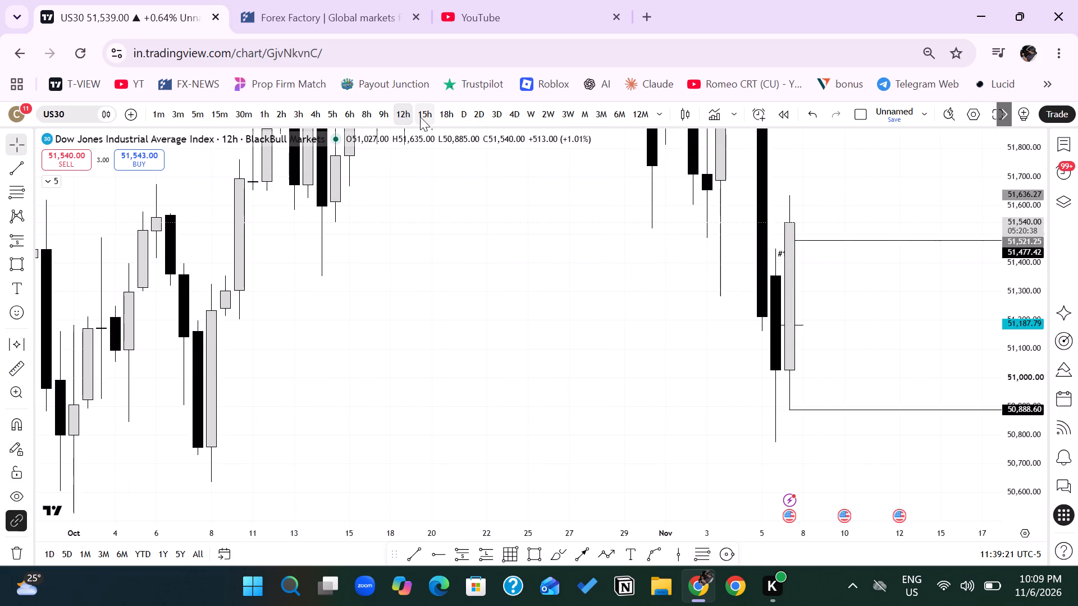
click(420, 117)
click(444, 116)
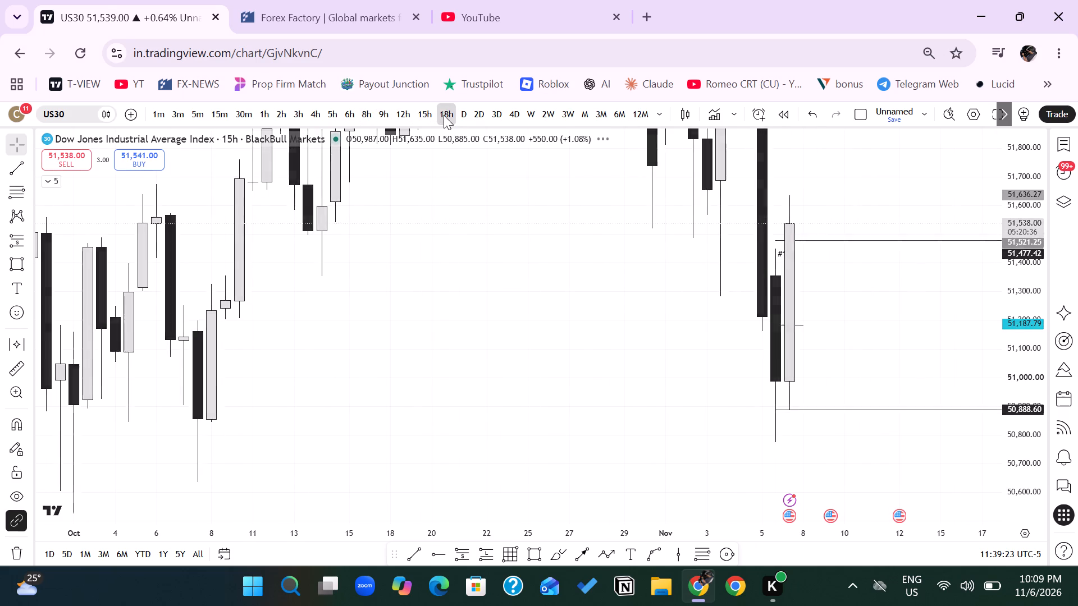
click(428, 117)
click(409, 113)
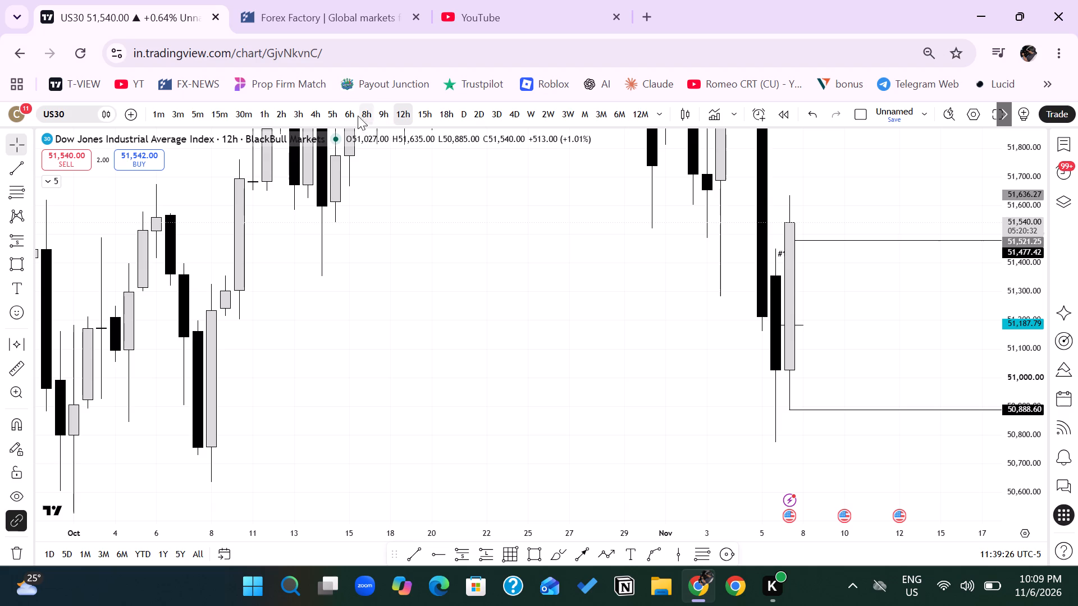
Examine the US30 5m candles around the short position, the shaded zone and the #1 line in closer detail.
click(216, 118)
click(189, 115)
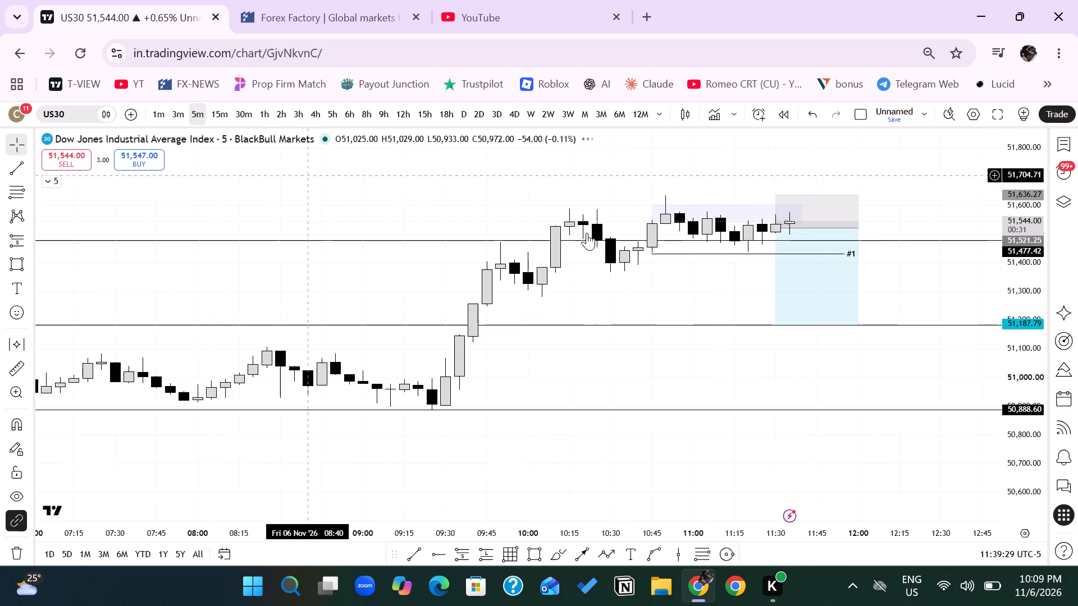
drag(1032, 470, 988, 268)
scroll(942, 338, down, 5)
drag(963, 249, 857, 431)
drag(1016, 334, 1011, 392)
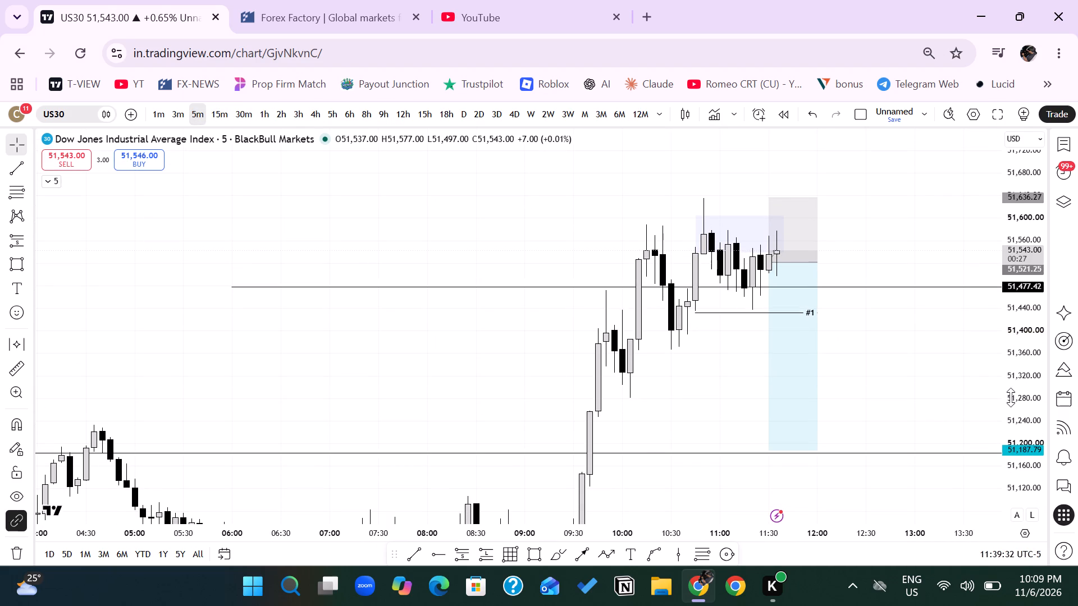
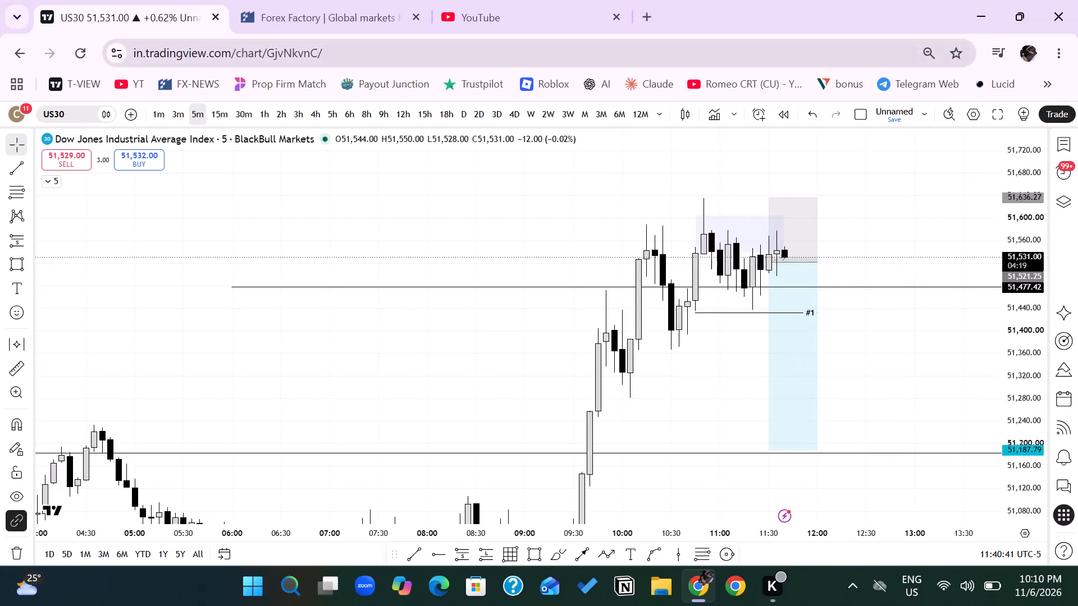
Examine the US30 candles around the short position and the #1 line on the 15m timeframe in closer detail.
click(222, 105)
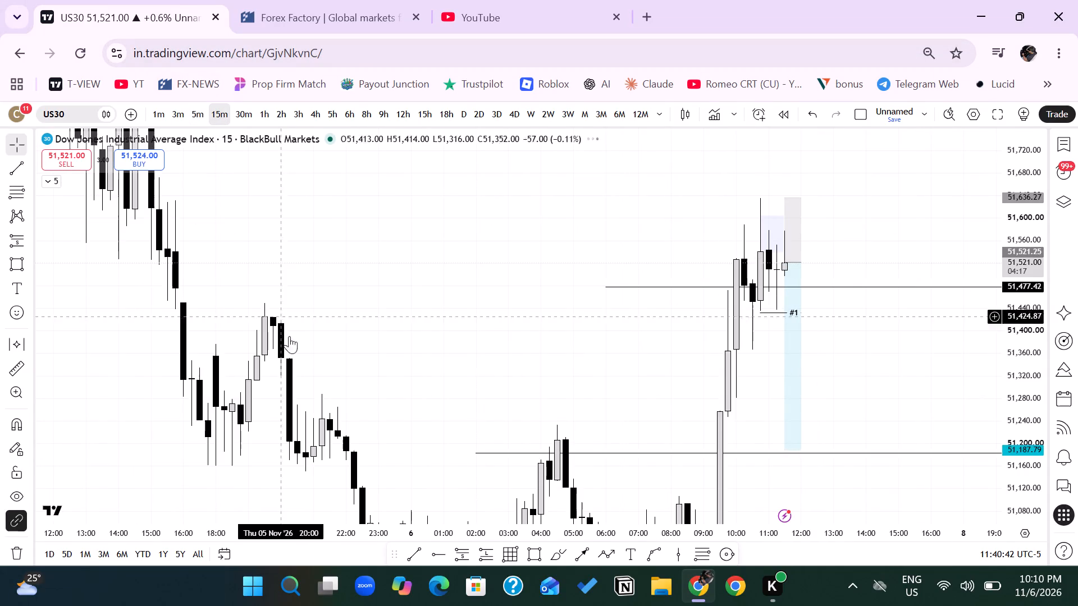
scroll(289, 337, up, 4)
drag(1025, 439, 1018, 408)
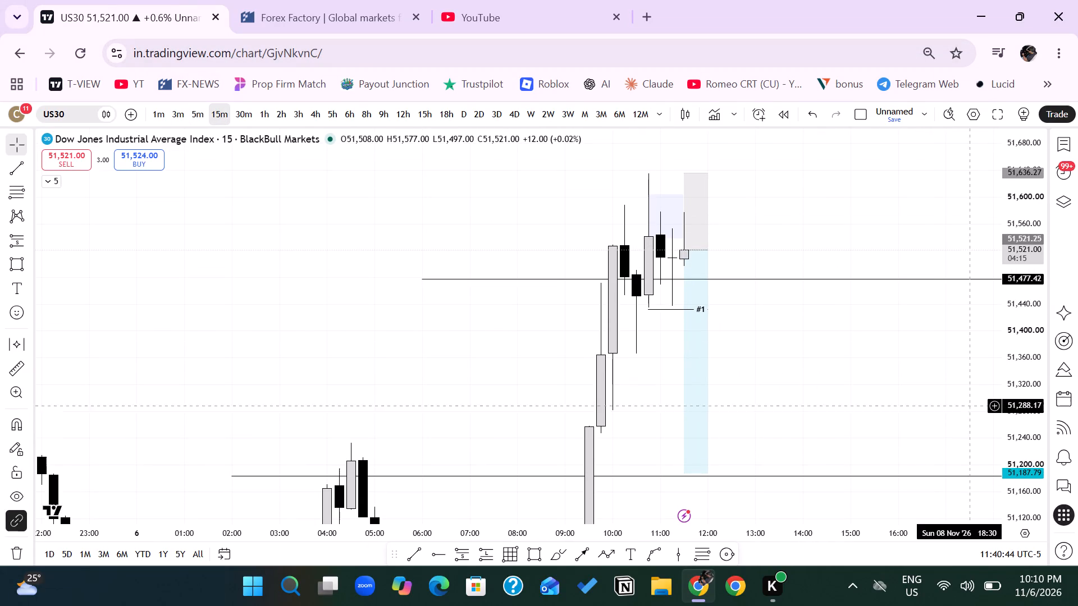
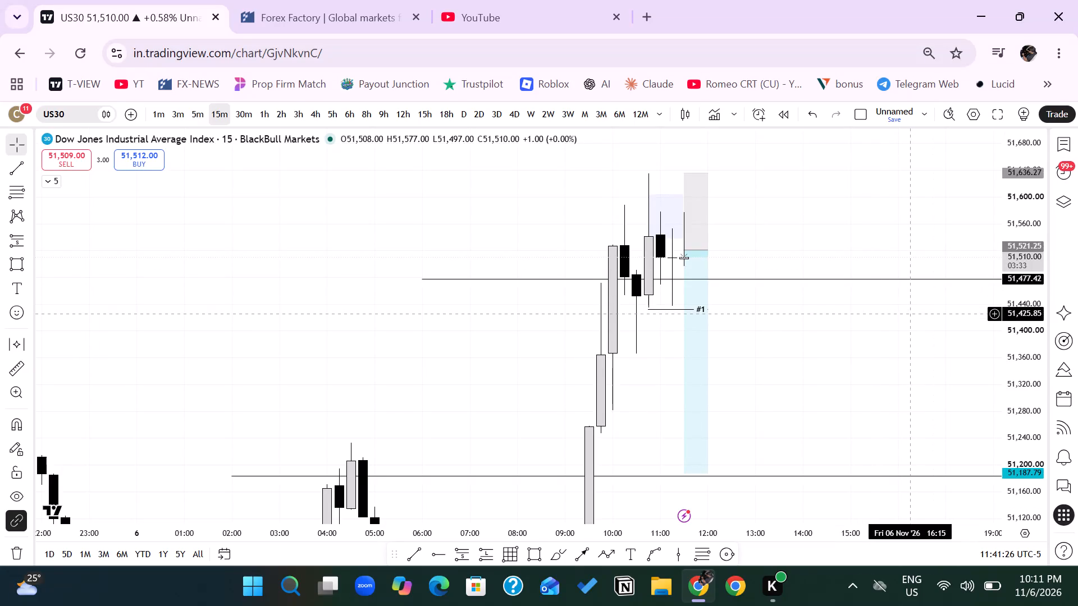
Add a price alert on US30 at 51,427.73, just below the #1 line.
click(995, 313)
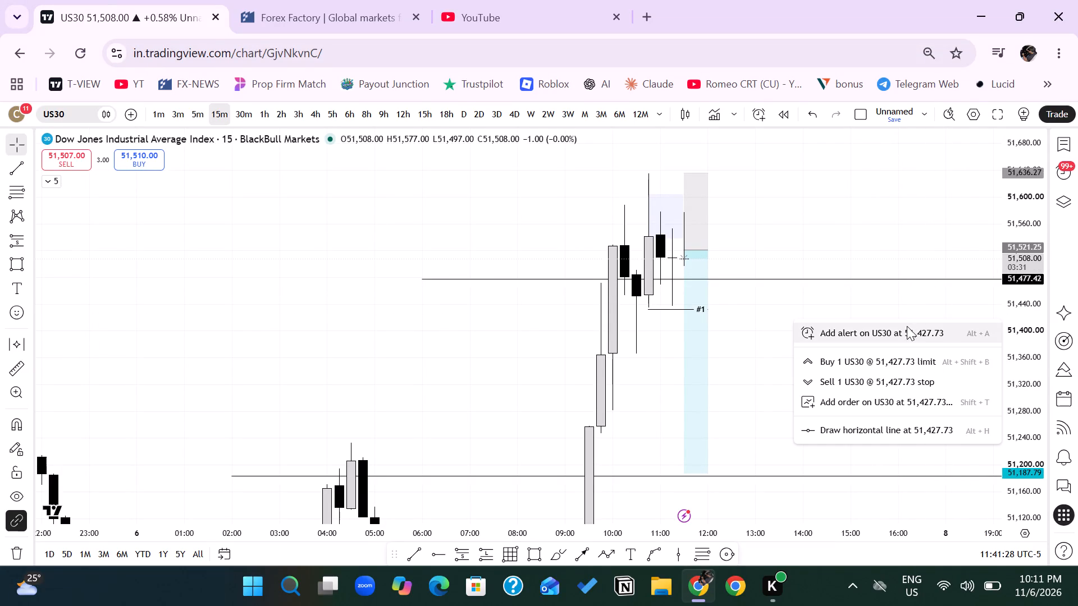
click(903, 330)
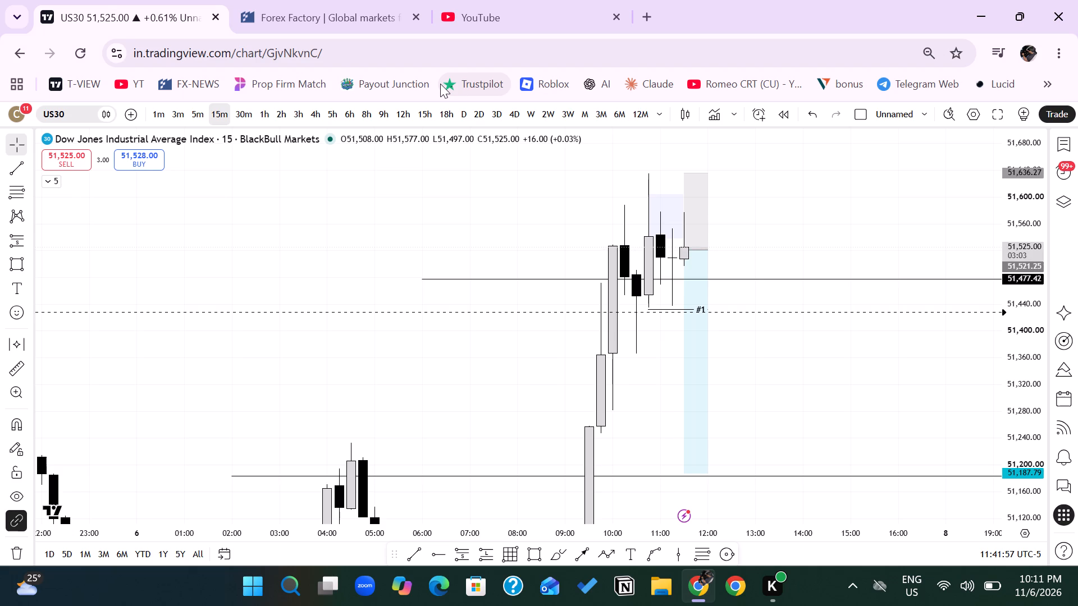
On the US30 1m chart, draw a rectangle from about 51,552.69 to 51,521.26 spanning 11:40 to 11:53, using the "blue." template.
click(159, 116)
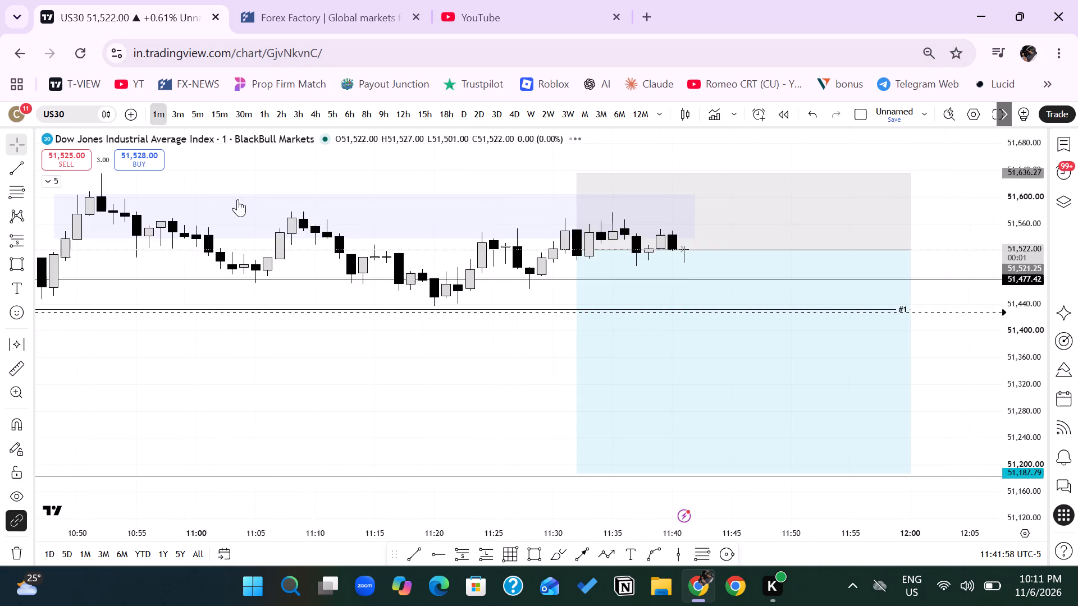
scroll(284, 235, down, 5)
scroll(578, 266, down, 2)
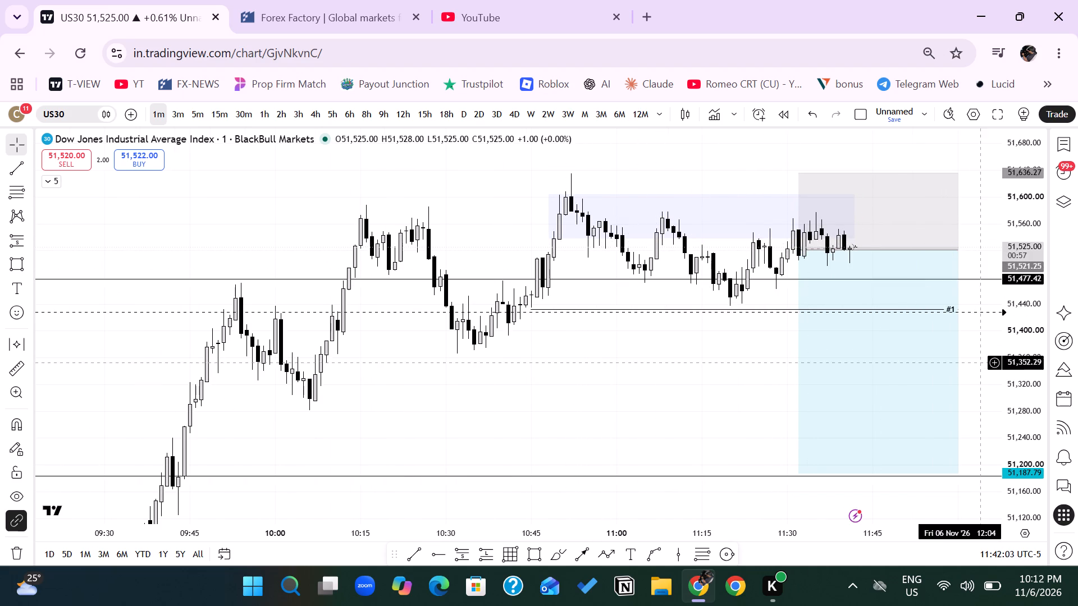
drag(1010, 374, 1021, 190)
scroll(958, 238, up, 3)
drag(657, 367, 635, 473)
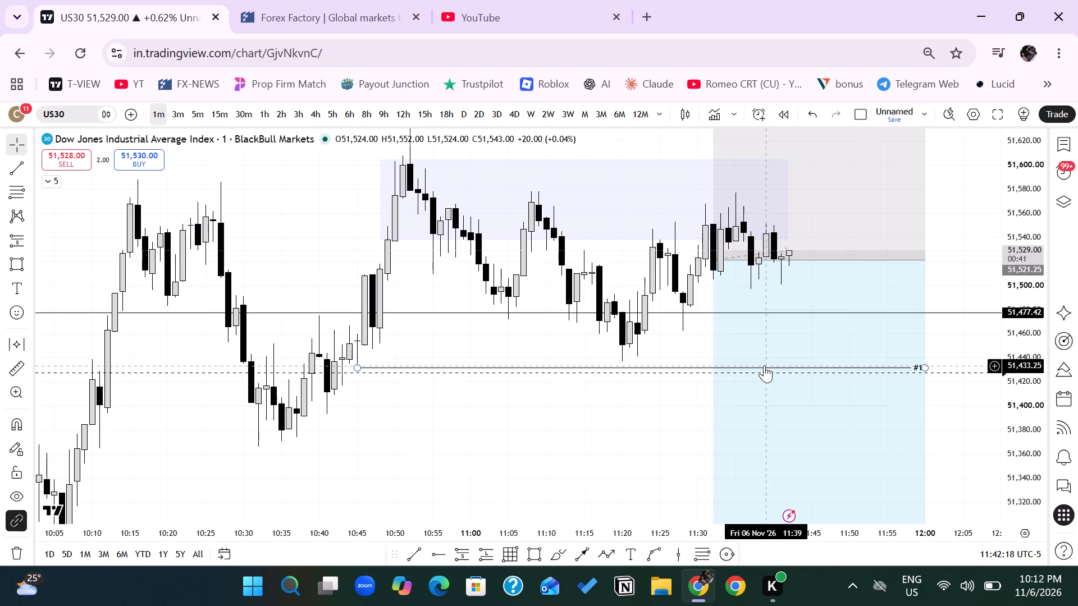
click(979, 434)
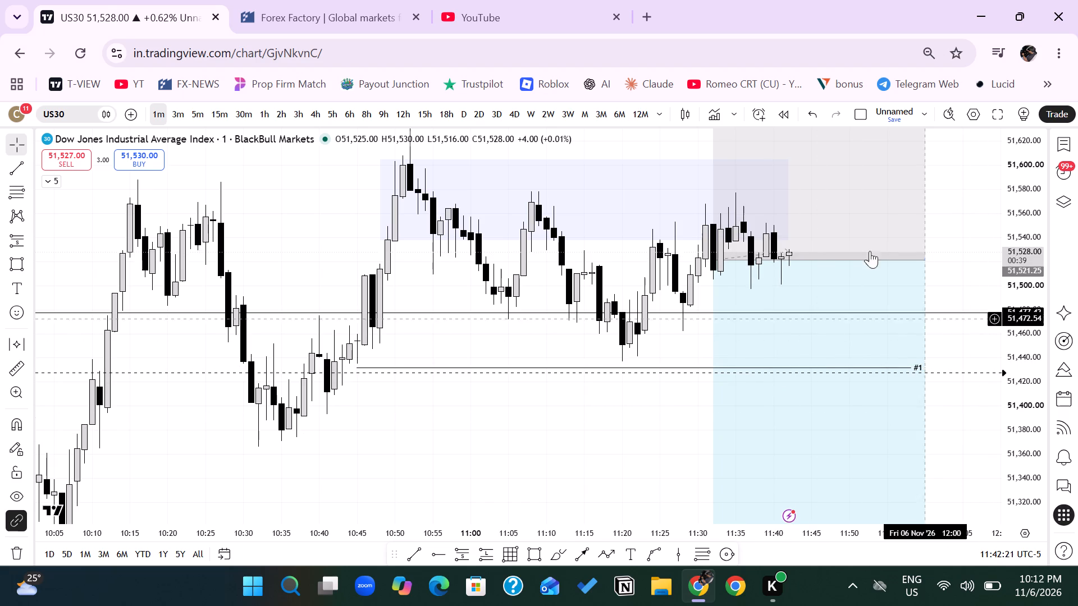
click(535, 555)
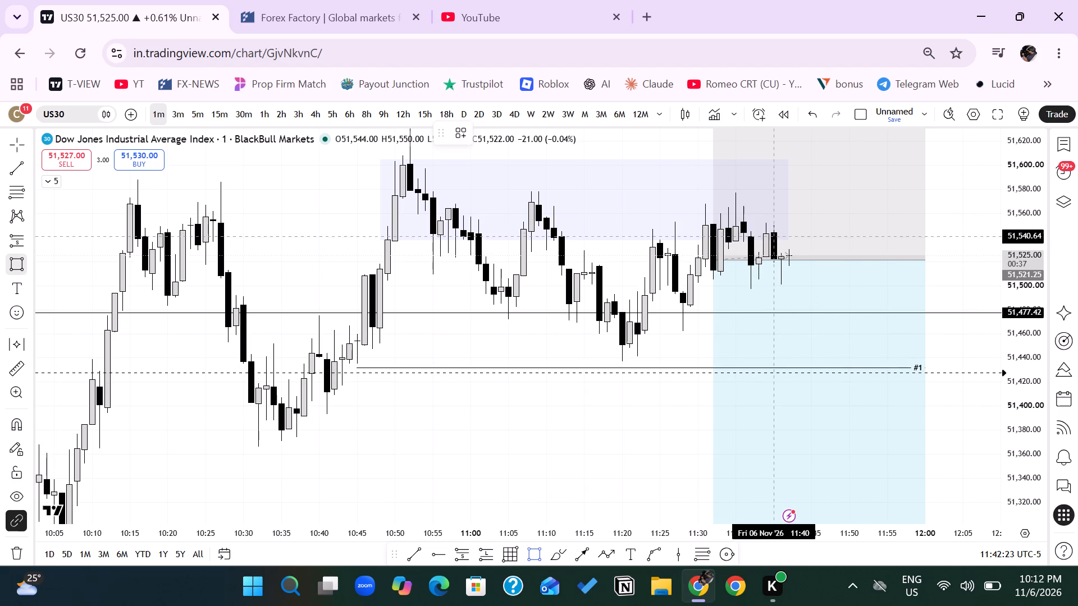
click(775, 222)
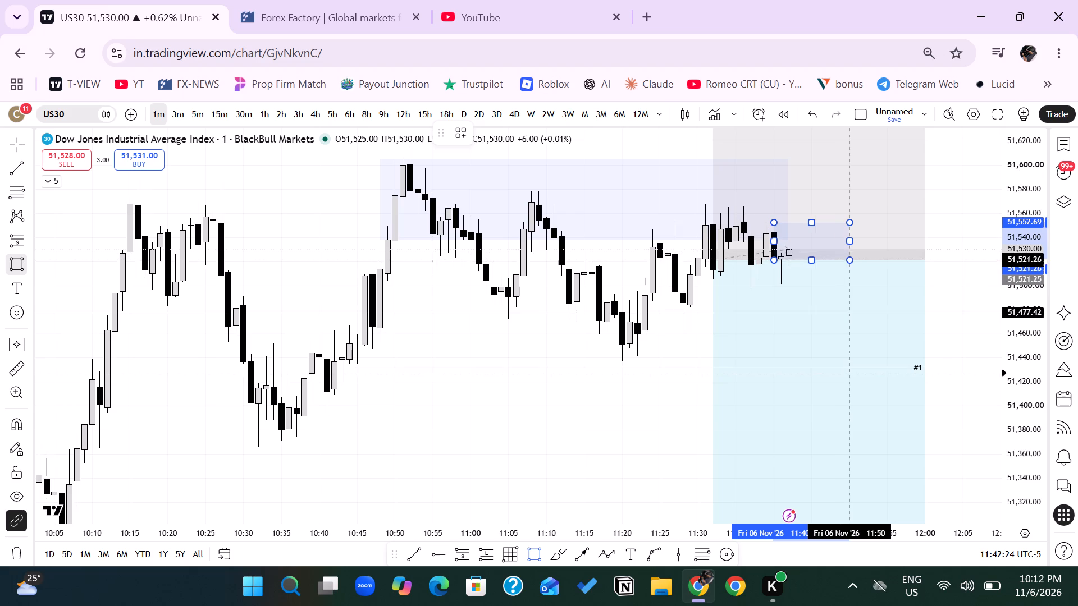
click(848, 260)
drag(847, 240, 871, 242)
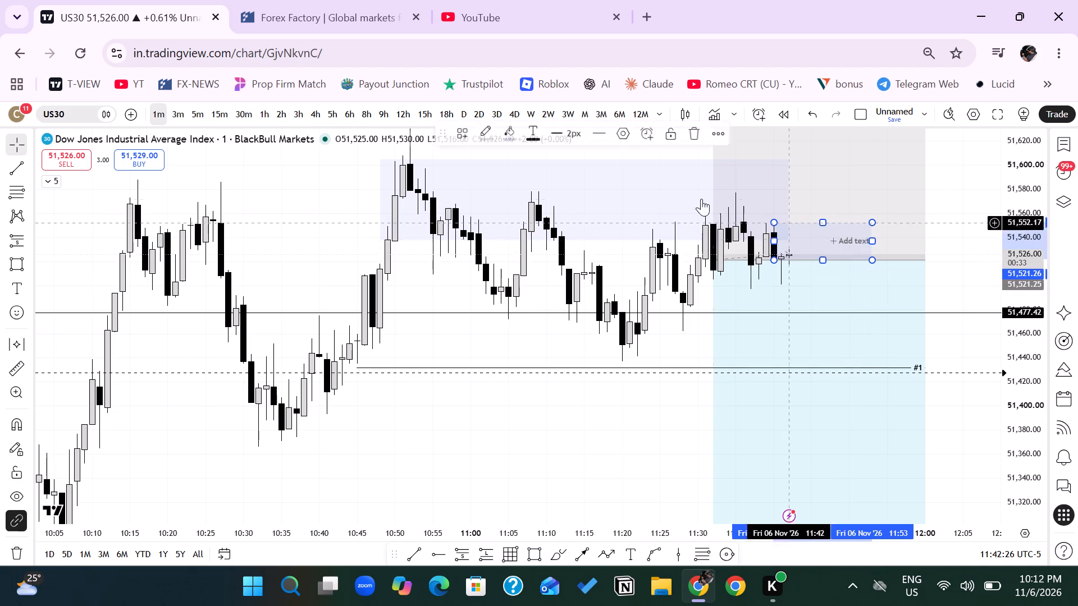
click(451, 131)
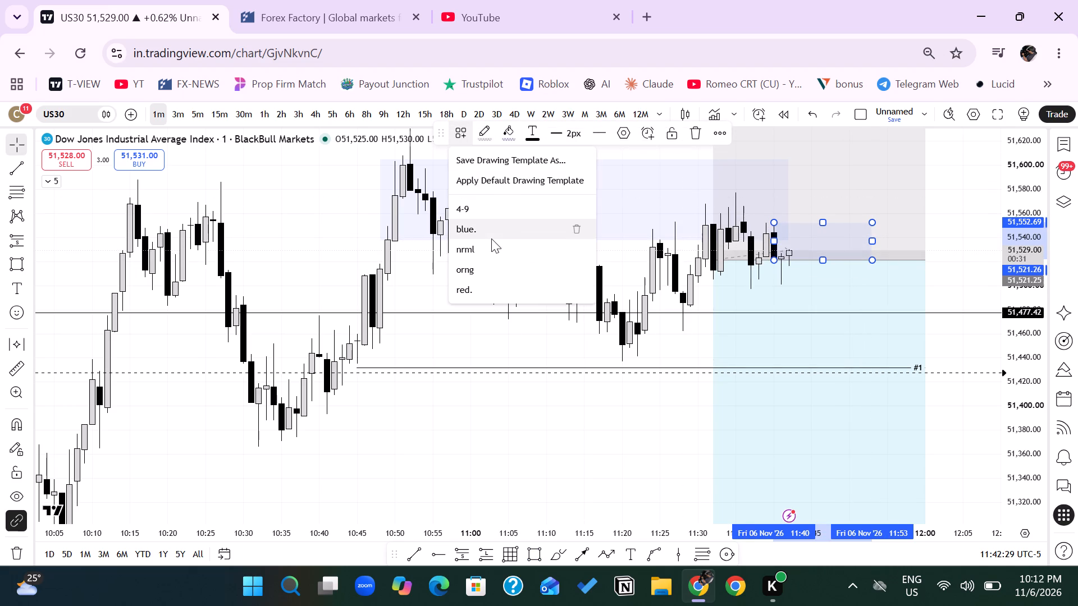
click(490, 229)
click(529, 476)
drag(516, 471, 374, 475)
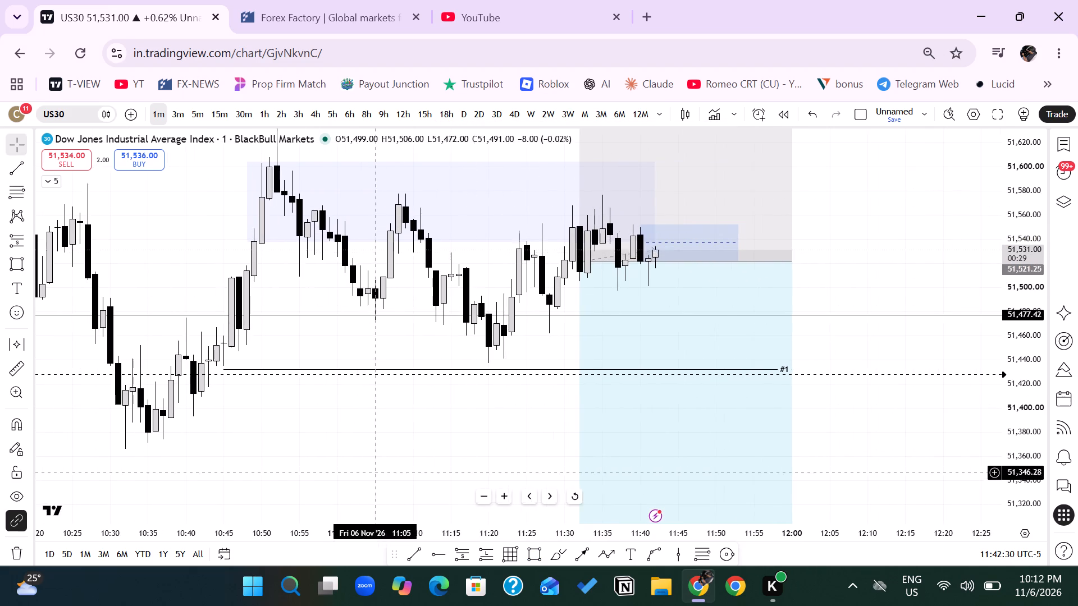
click(937, 331)
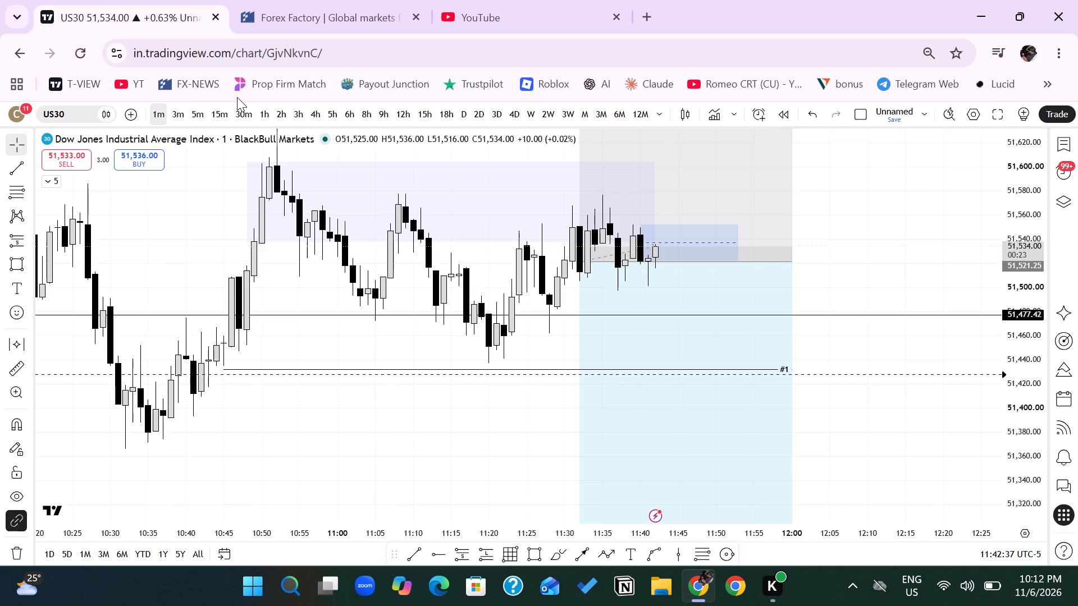
On the EURUSD 4h chart, draw a horizontal ray at 1.11448 from the body low of the latest bearish candle.
click(201, 113)
scroll(237, 162, up, 2)
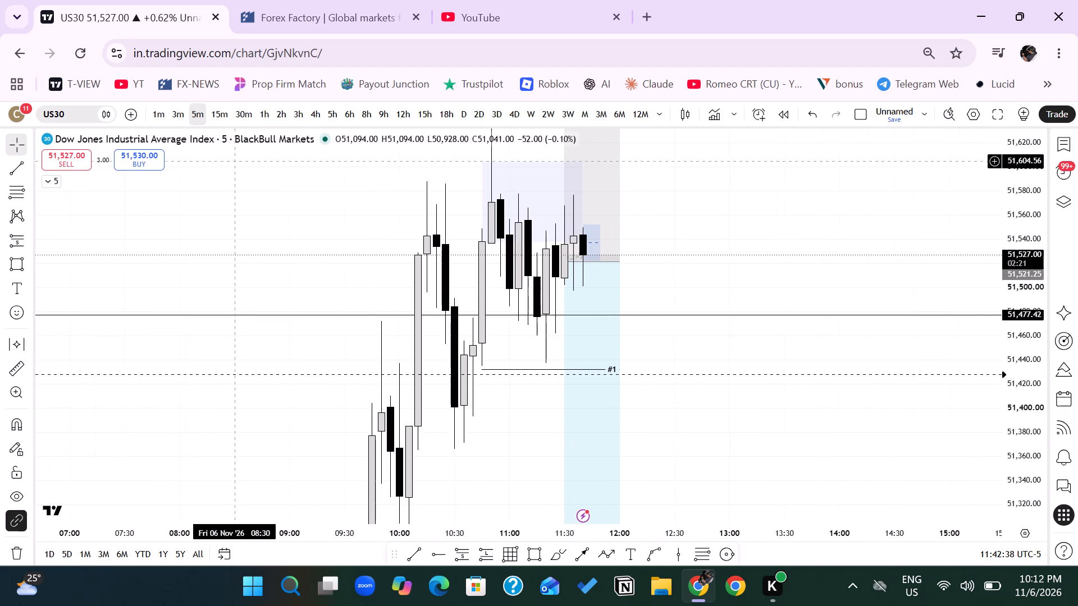
click(1066, 141)
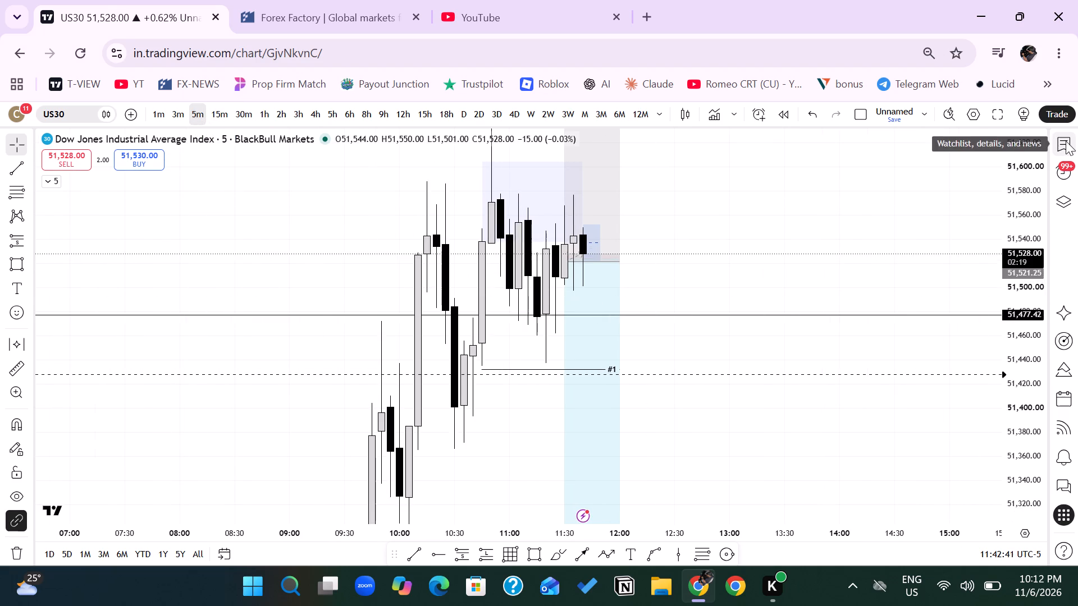
click(940, 268)
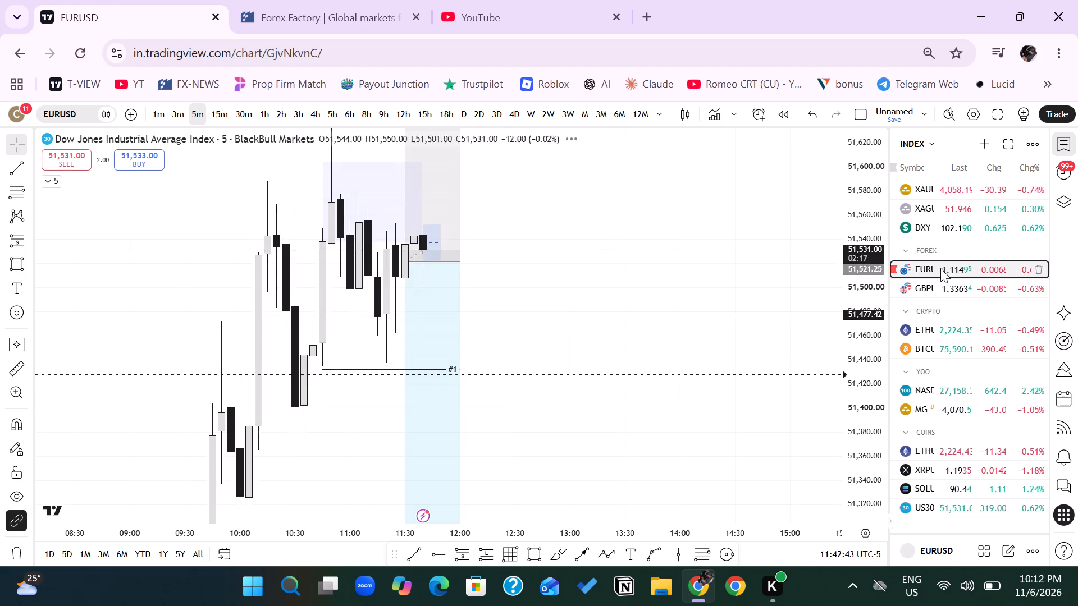
click(309, 116)
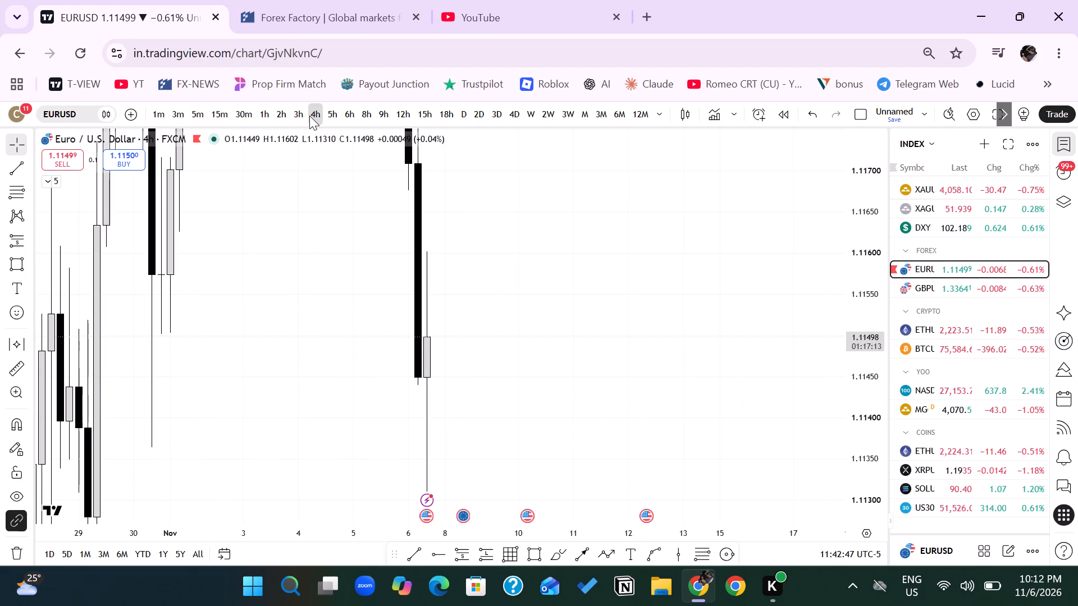
click(222, 117)
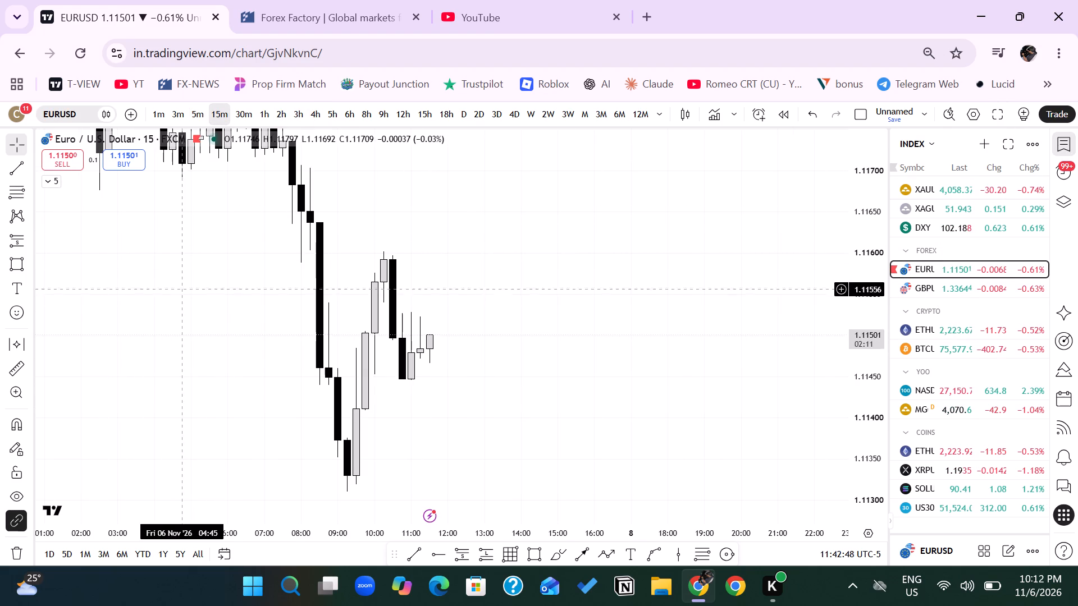
click(314, 115)
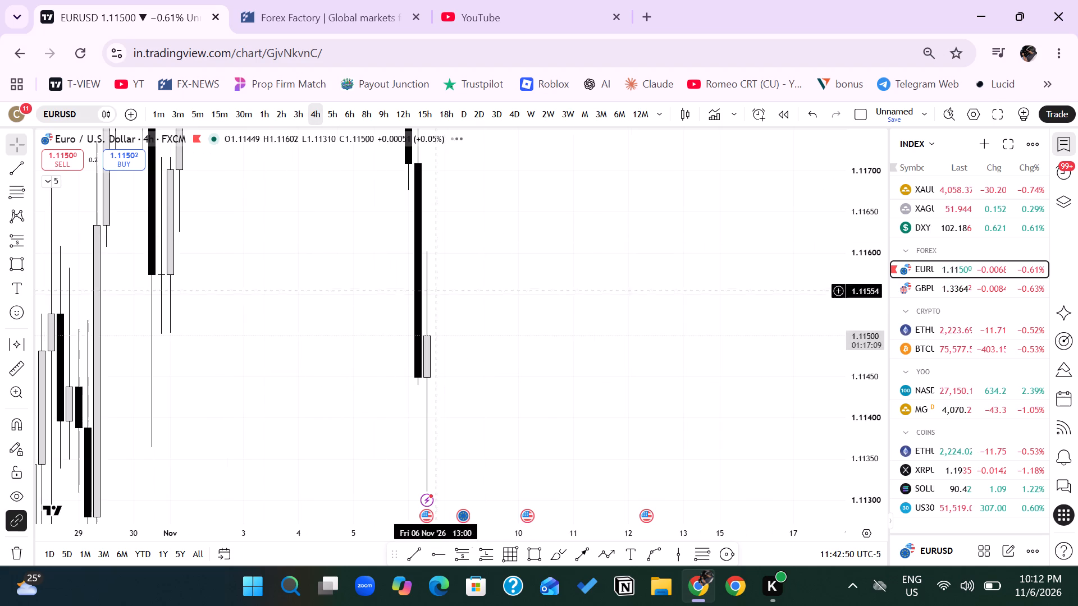
click(436, 555)
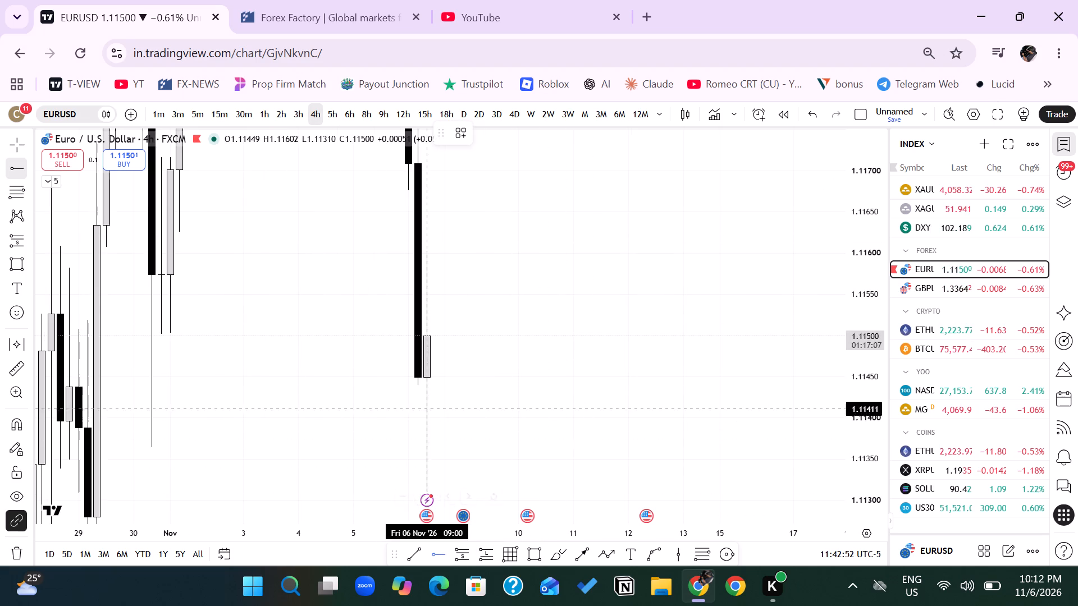
click(413, 378)
click(574, 305)
Review EURUSD around the new ray on the 15m and 4h timeframes, plus the GBPUSD, Ethereum and US30 15m charts.
click(214, 107)
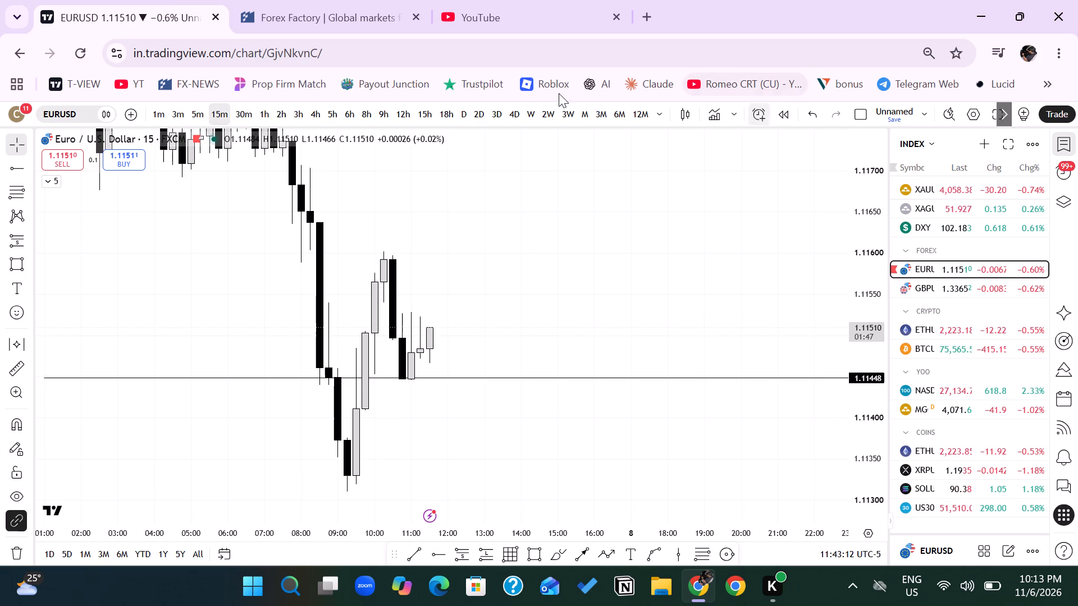
click(320, 118)
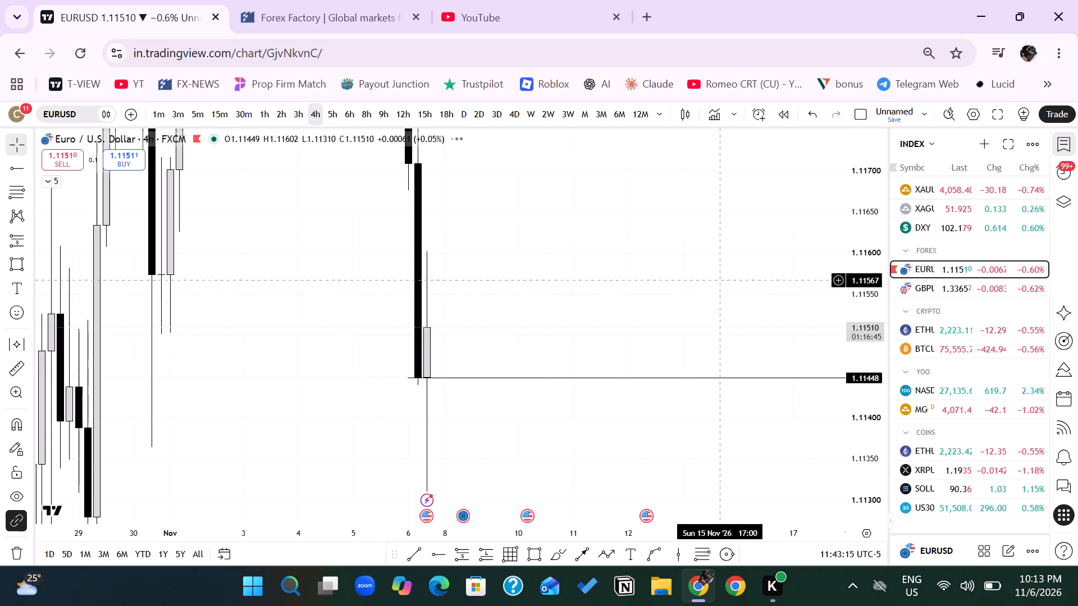
drag(877, 265, 822, 449)
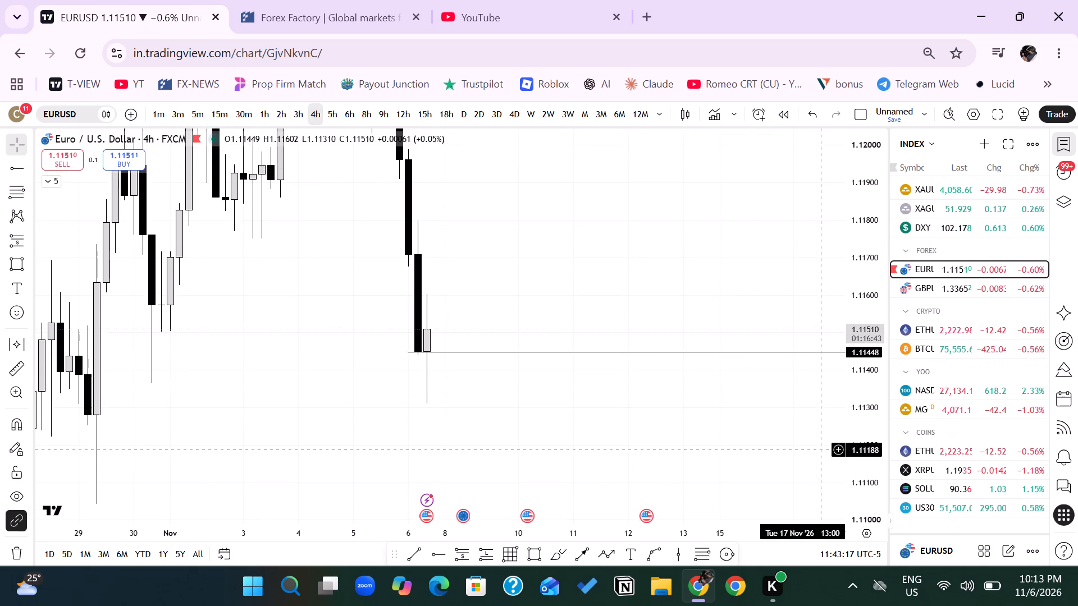
scroll(621, 435, down, 3)
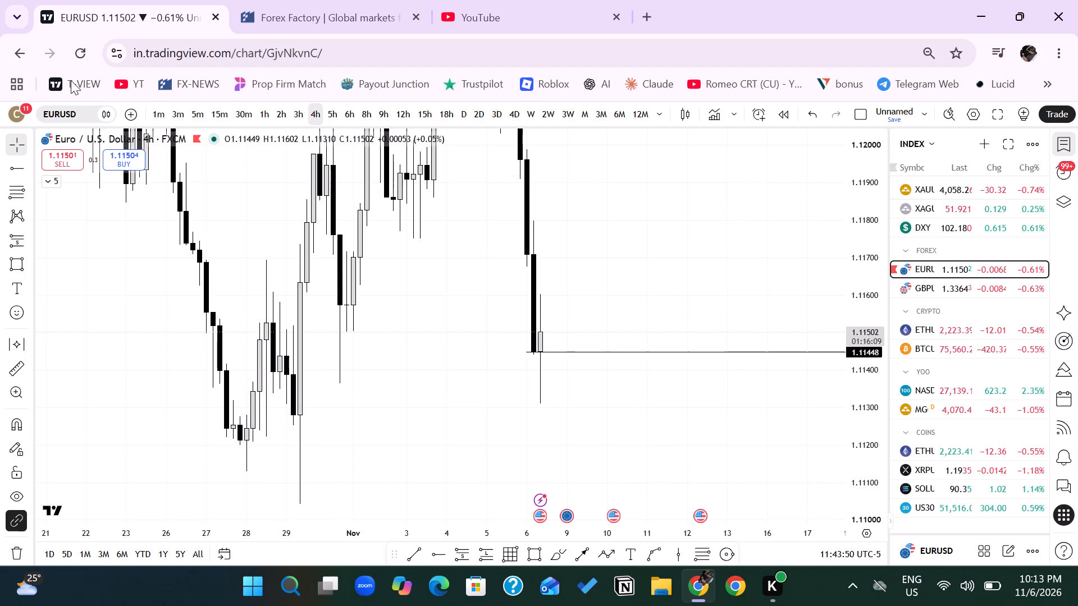
click(216, 116)
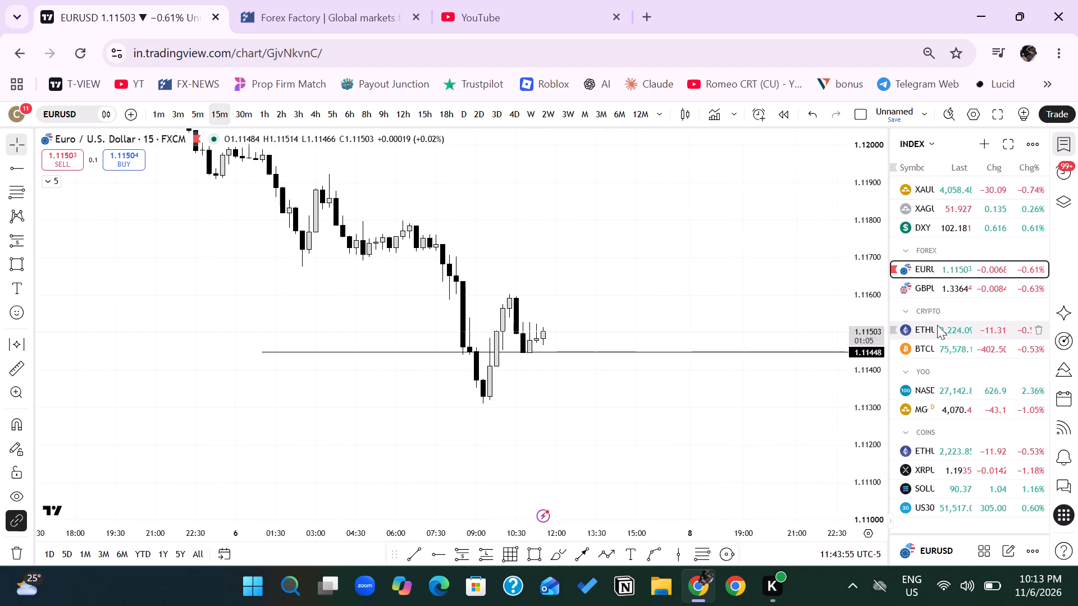
click(922, 285)
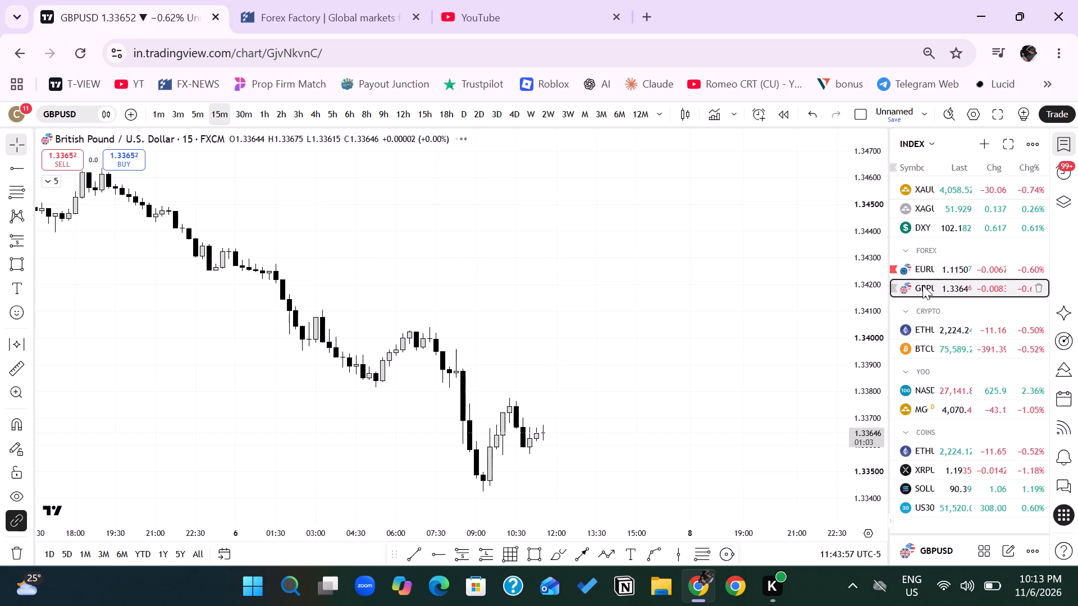
click(927, 443)
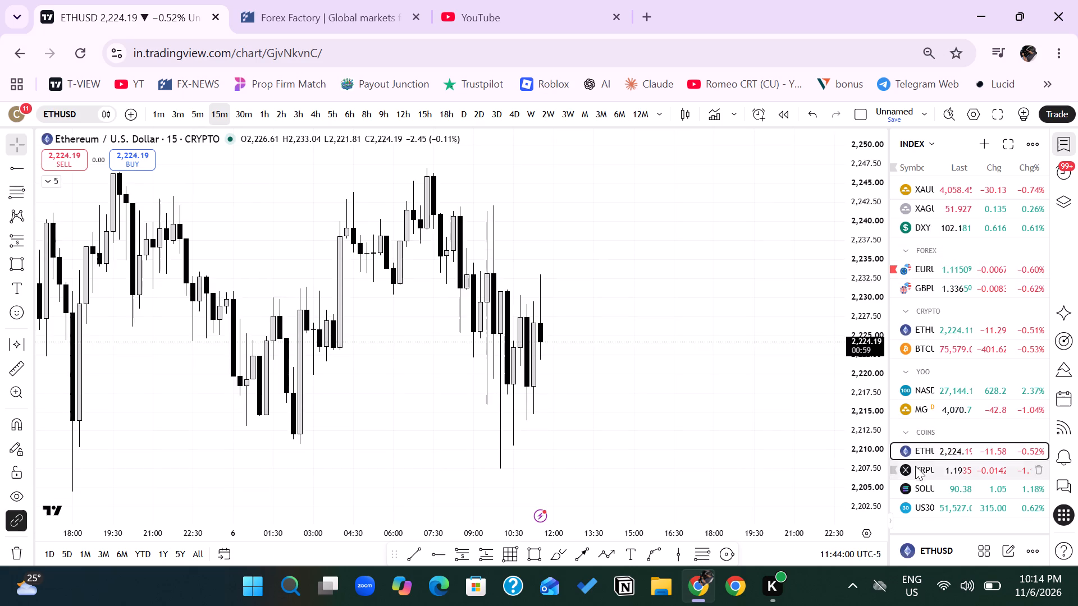
click(917, 503)
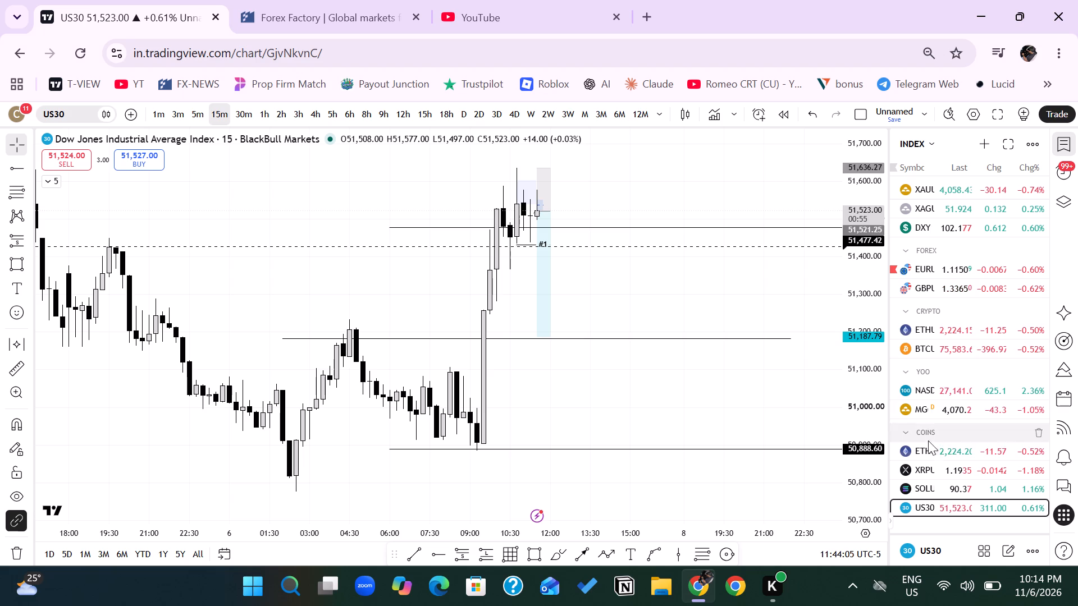
Examine NASDAQ price action across the 15m, 4h, 3h, 5h and 6h timeframes.
click(944, 389)
scroll(669, 416, down, 4)
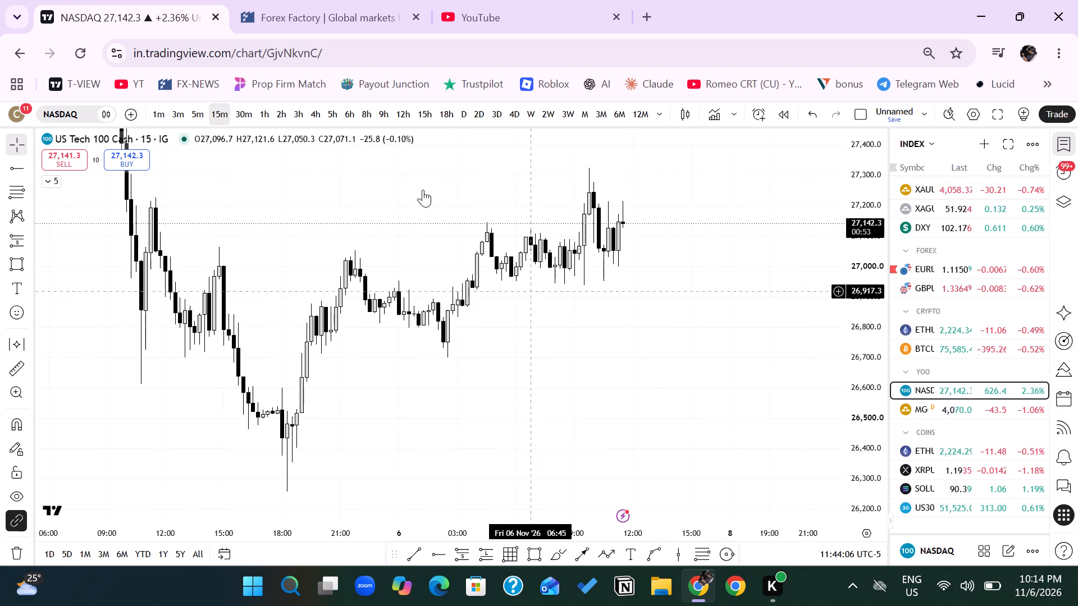
click(313, 121)
scroll(371, 330, up, 3)
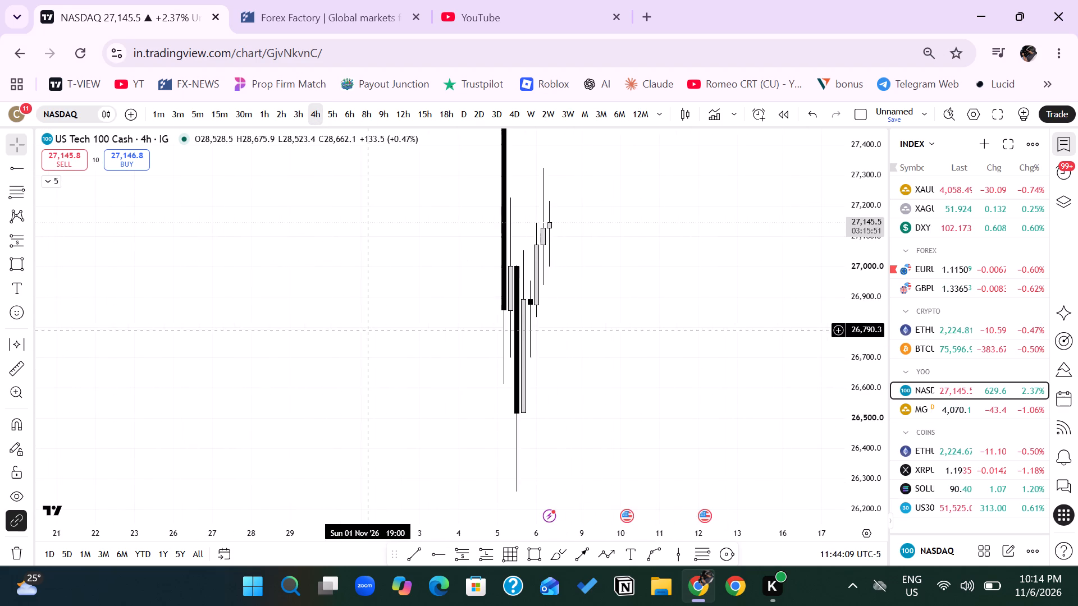
scroll(371, 332, up, 3)
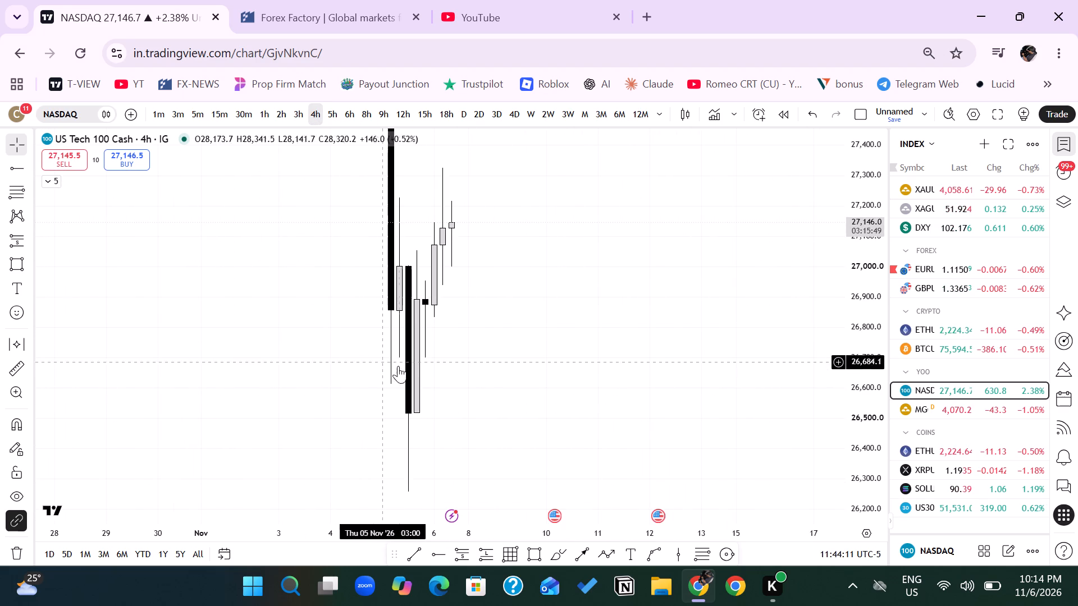
click(295, 115)
click(330, 112)
click(350, 113)
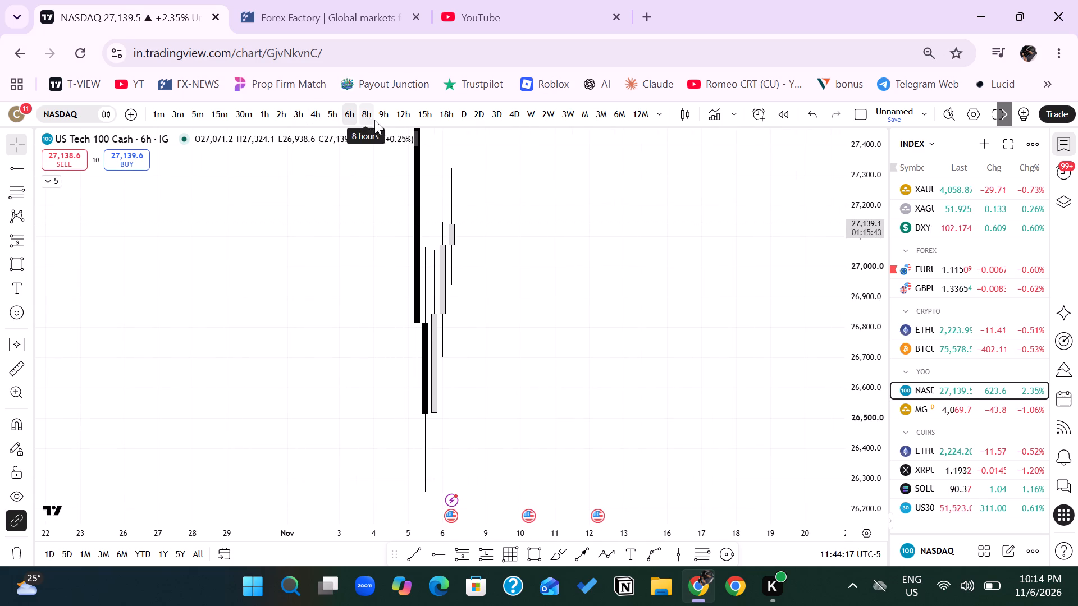
Examine US30 around the short position and blue zone on the 15m and 1m timeframes.
click(933, 507)
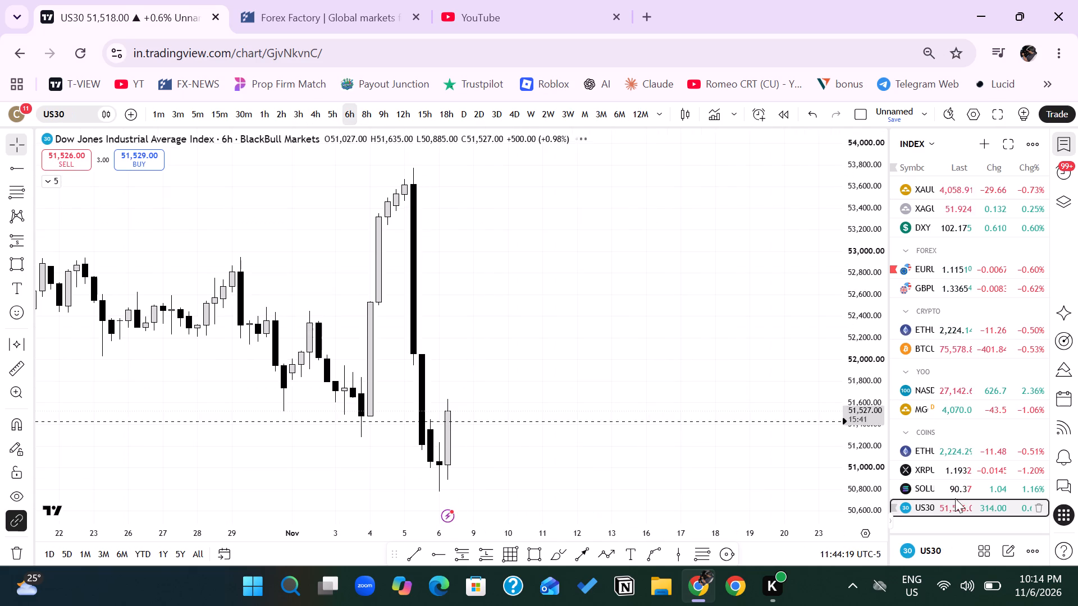
click(216, 115)
drag(860, 465, 828, 193)
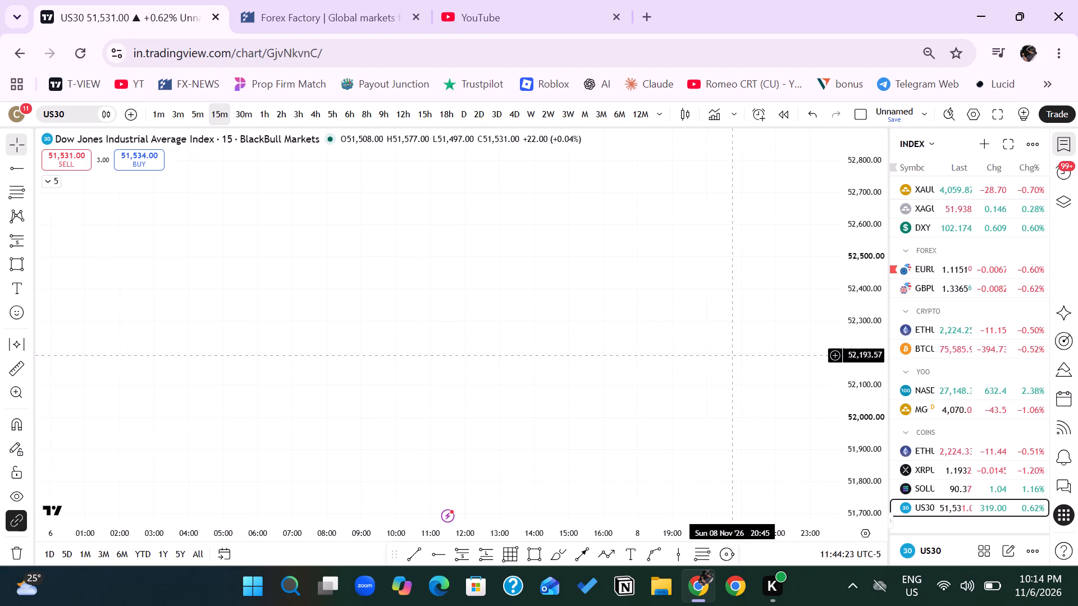
drag(719, 380, 720, 114)
click(1062, 141)
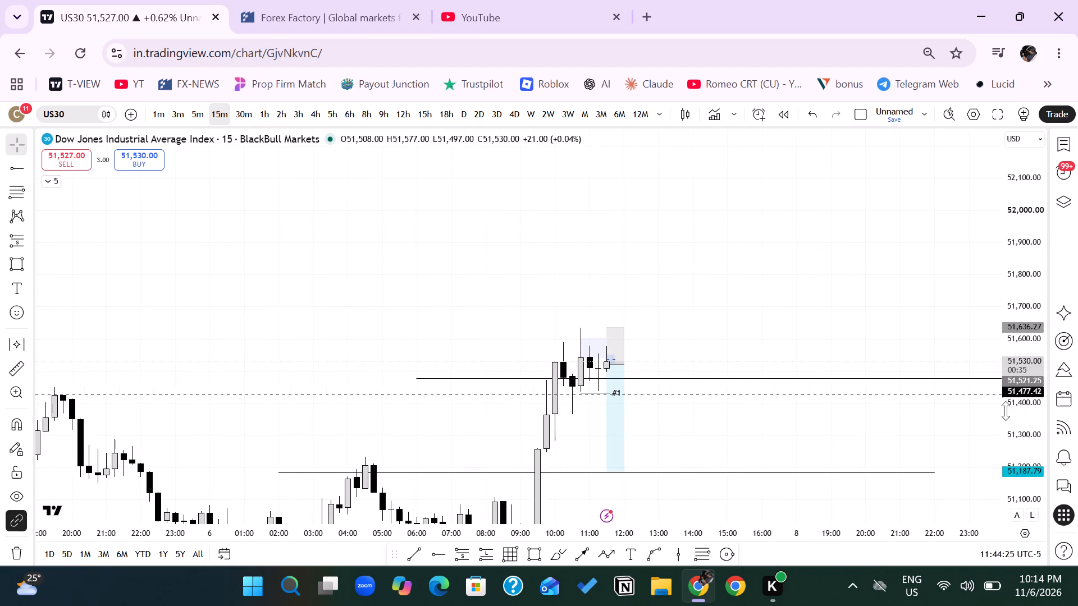
drag(1030, 445, 1012, 219)
scroll(849, 353, up, 4)
drag(768, 411, 805, 305)
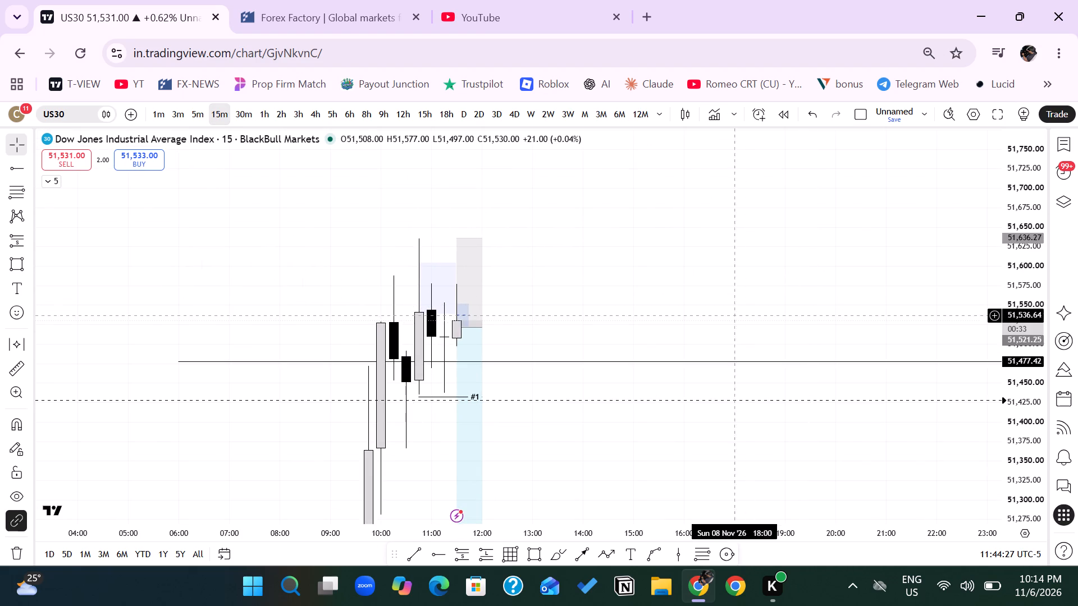
click(156, 109)
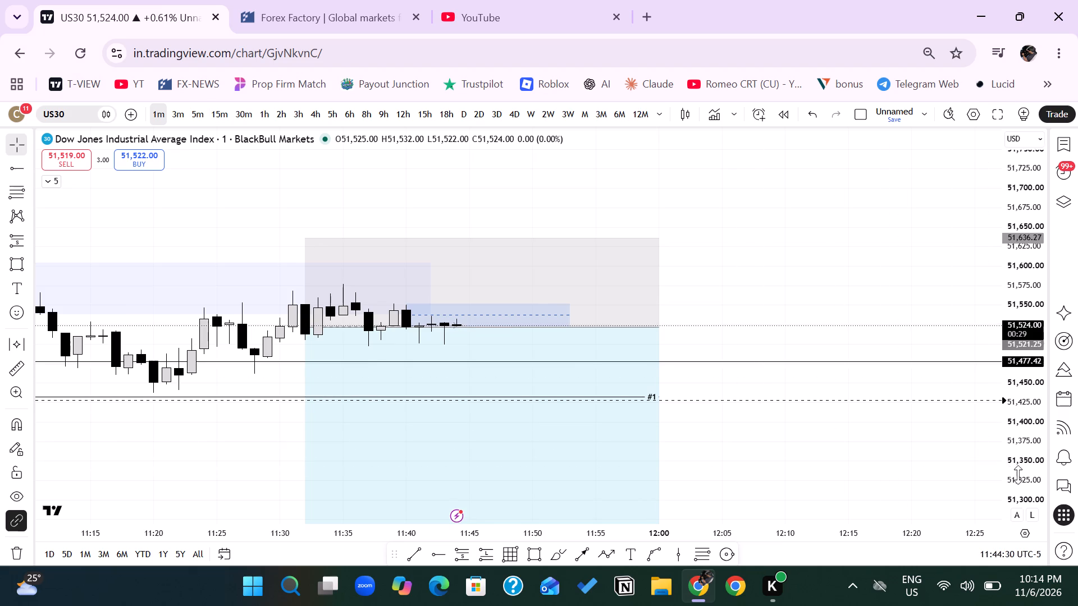
drag(1018, 471, 969, 195)
scroll(818, 157, down, 6)
drag(969, 276, 859, 264)
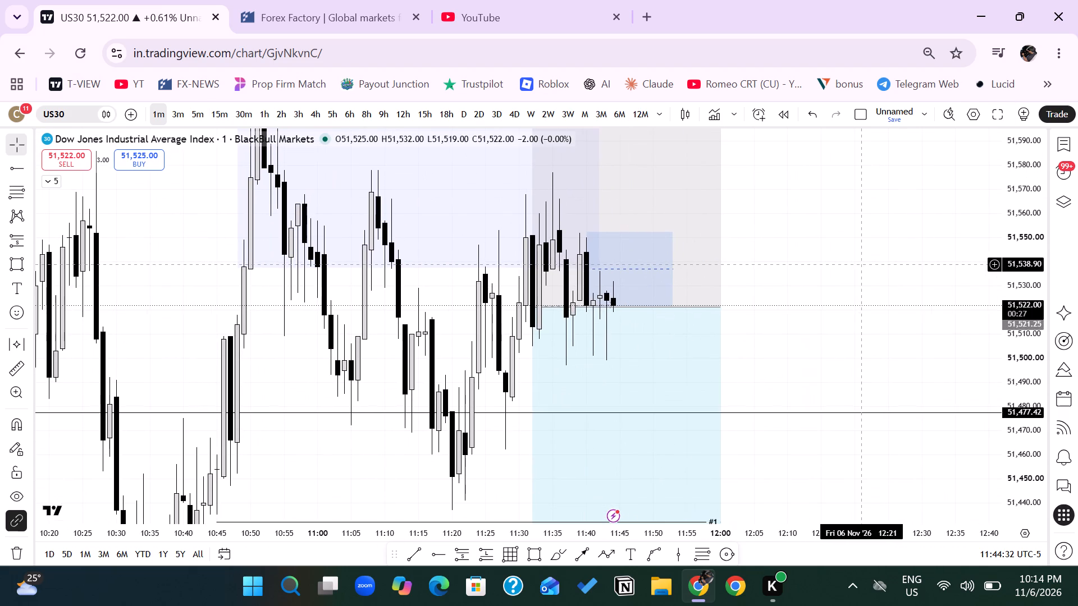